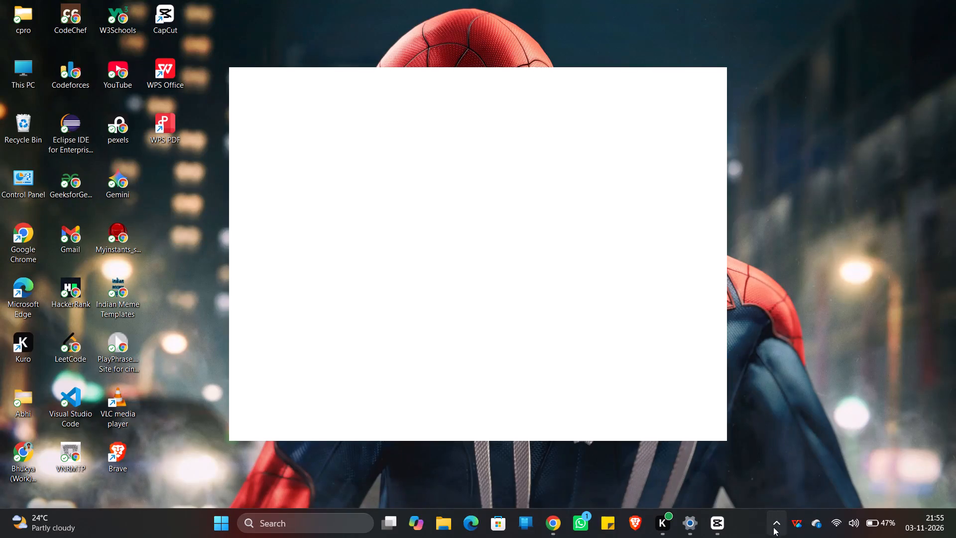
Switch to CapCut and import the SaveClip and WhatsApp videos from the EDITED folder in Videos.
click(721, 521)
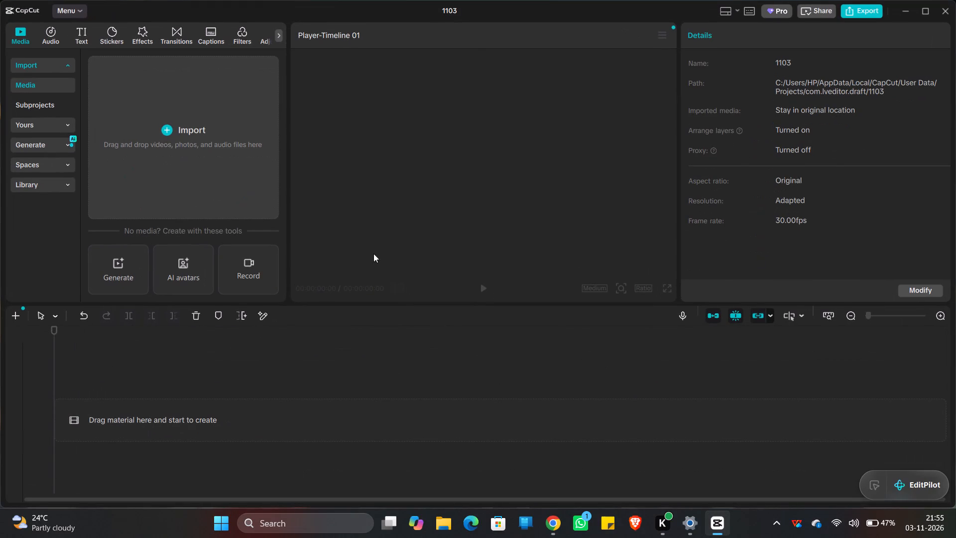
click(168, 128)
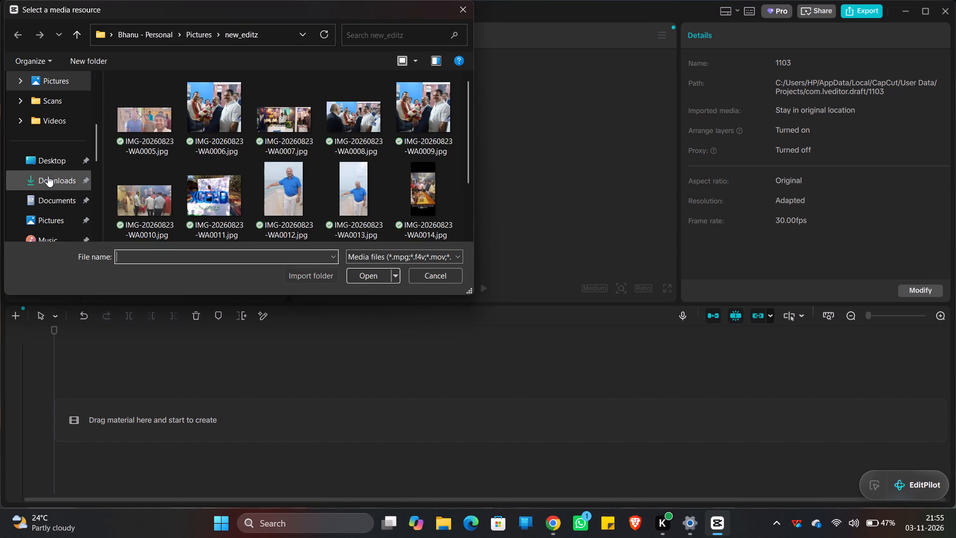
scroll(48, 176, down, 1)
click(48, 141)
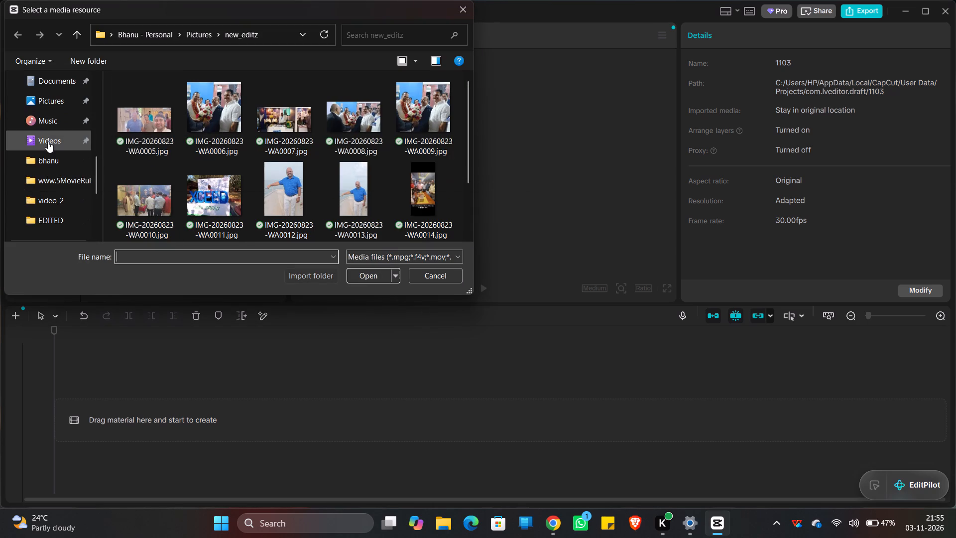
double_click(284, 107)
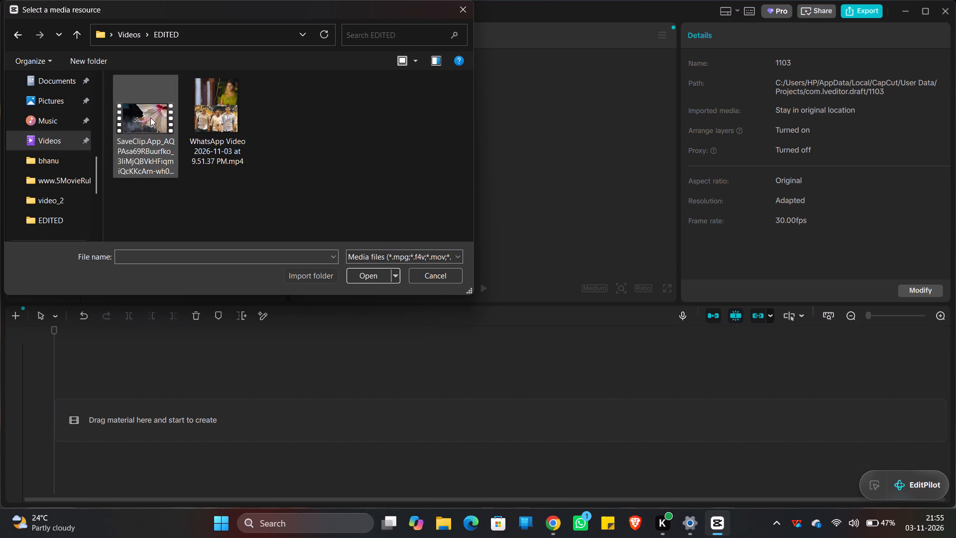
click(150, 118)
click(202, 117)
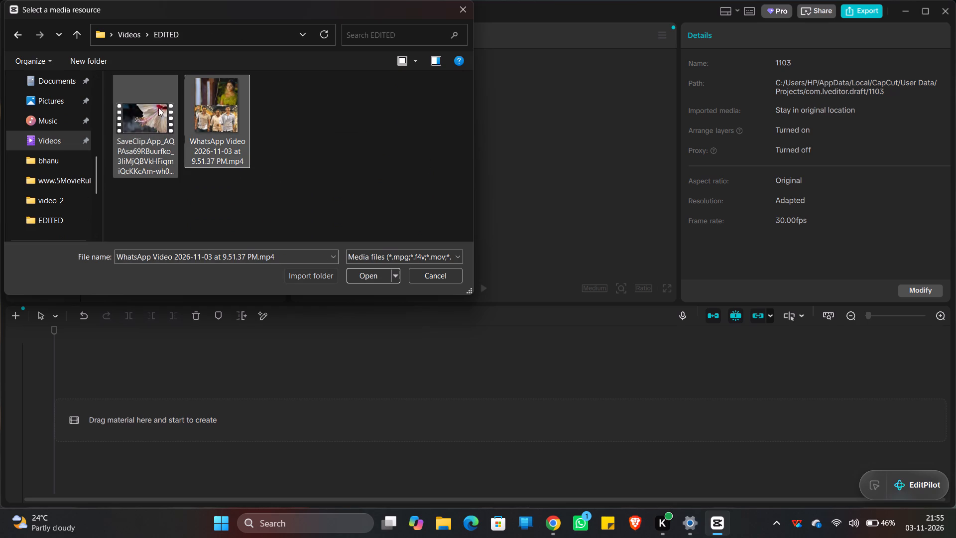
ctrl+click(152, 105)
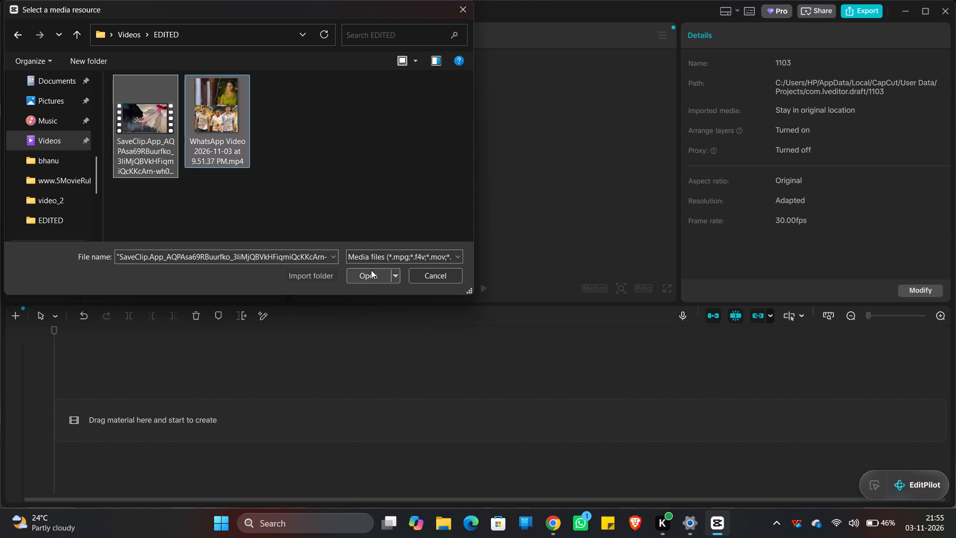
click(371, 270)
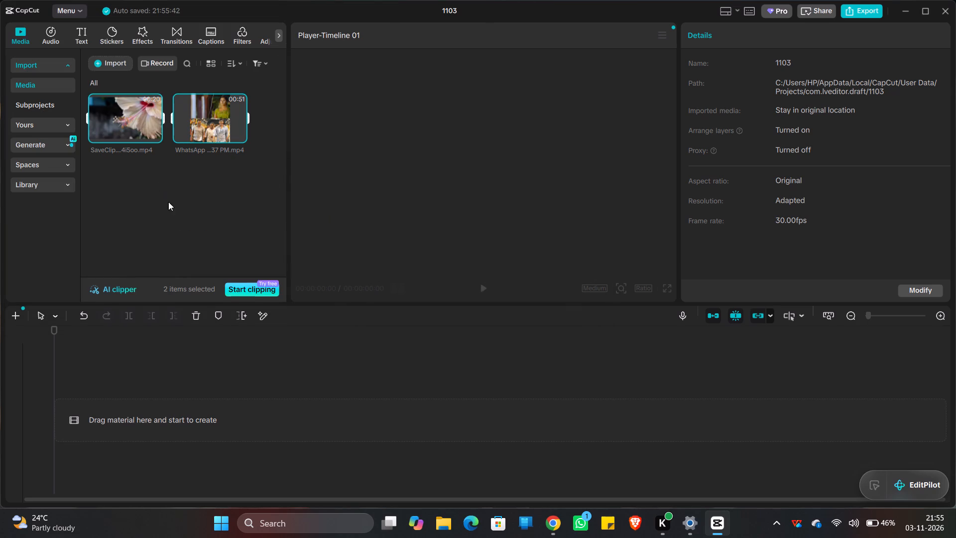
Add both imported videos together to the main track, starting at the beginning of the timeline.
drag(122, 126, 122, 402)
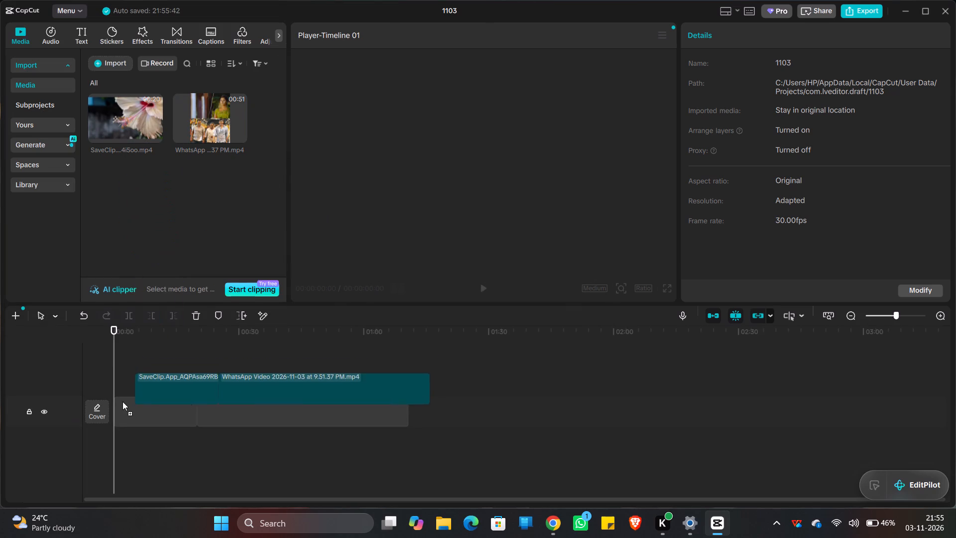
drag(122, 402, 117, 403)
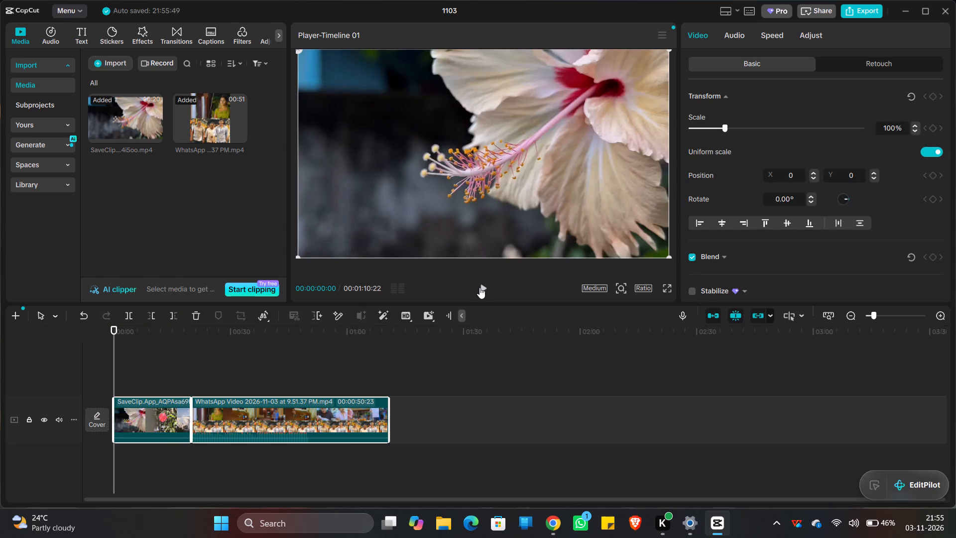
Play the timeline from the start and mute the main video track.
click(481, 287)
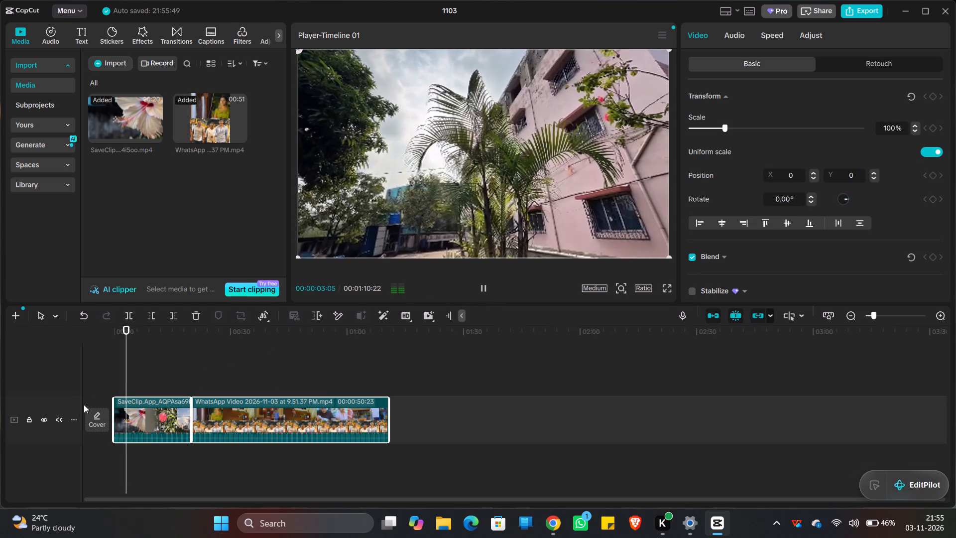
click(60, 419)
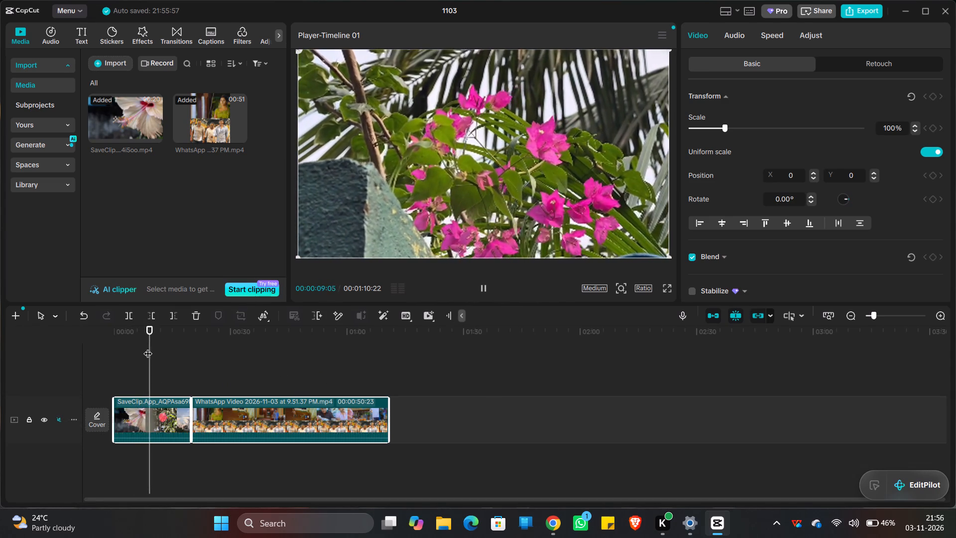
Place another copy of the WhatsApp video on a new track above the main track, starting at the beginning of the timeline.
drag(154, 351, 112, 348)
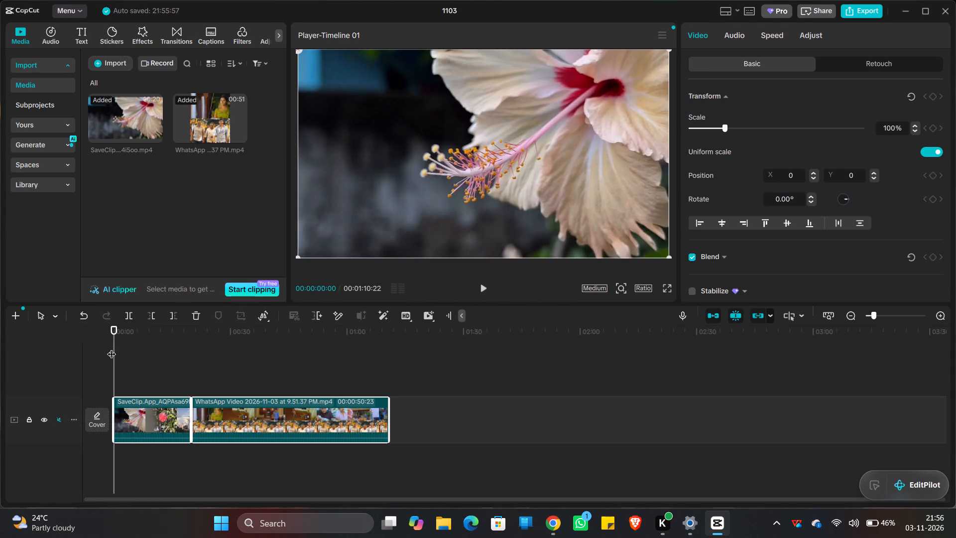
drag(205, 126, 130, 354)
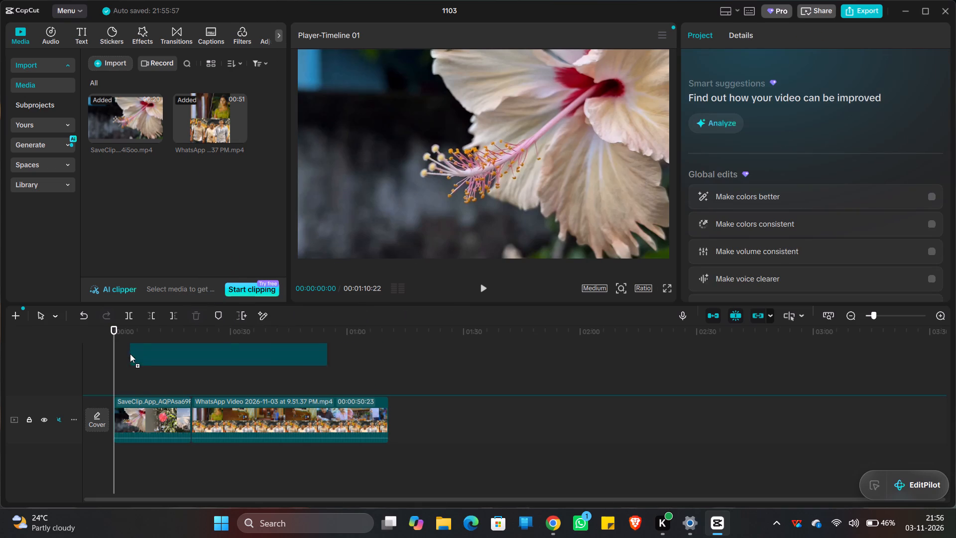
drag(130, 354, 122, 378)
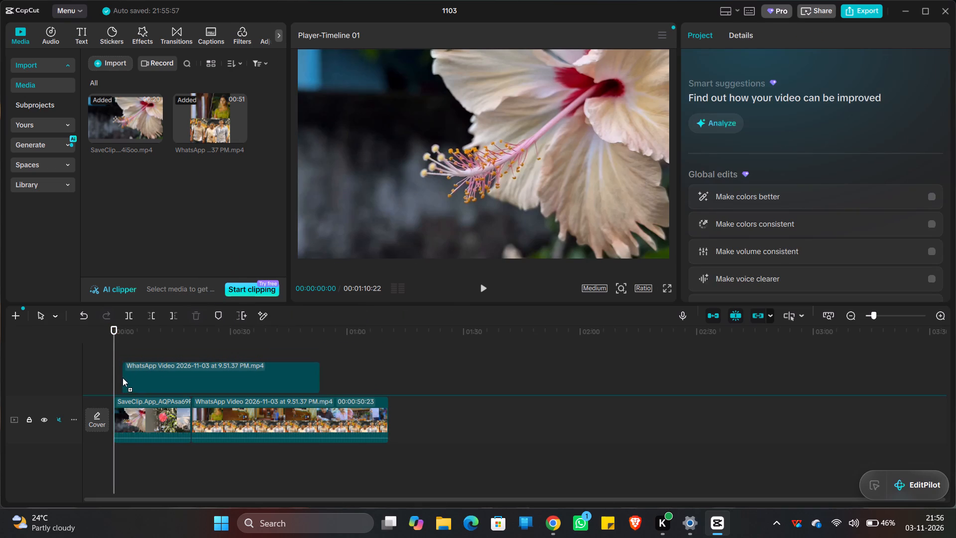
drag(122, 378, 110, 369)
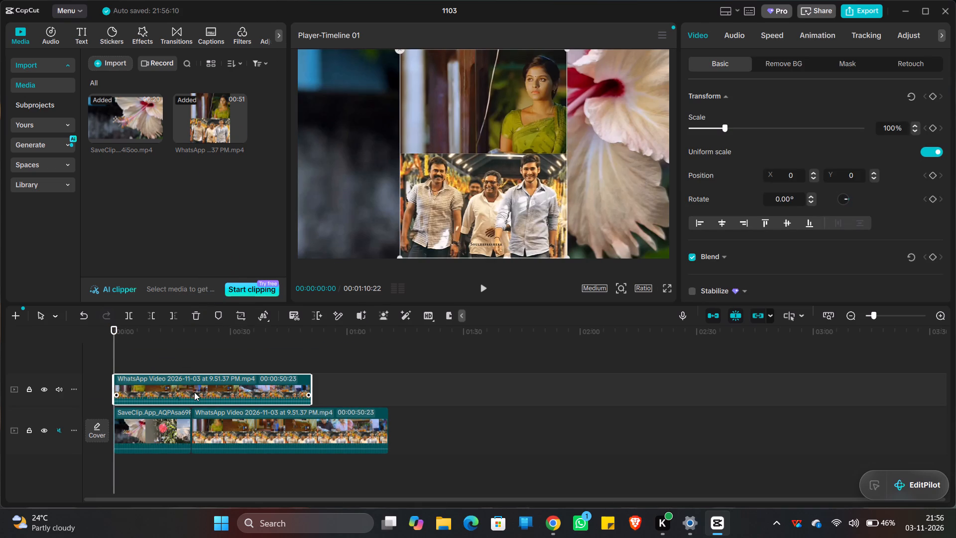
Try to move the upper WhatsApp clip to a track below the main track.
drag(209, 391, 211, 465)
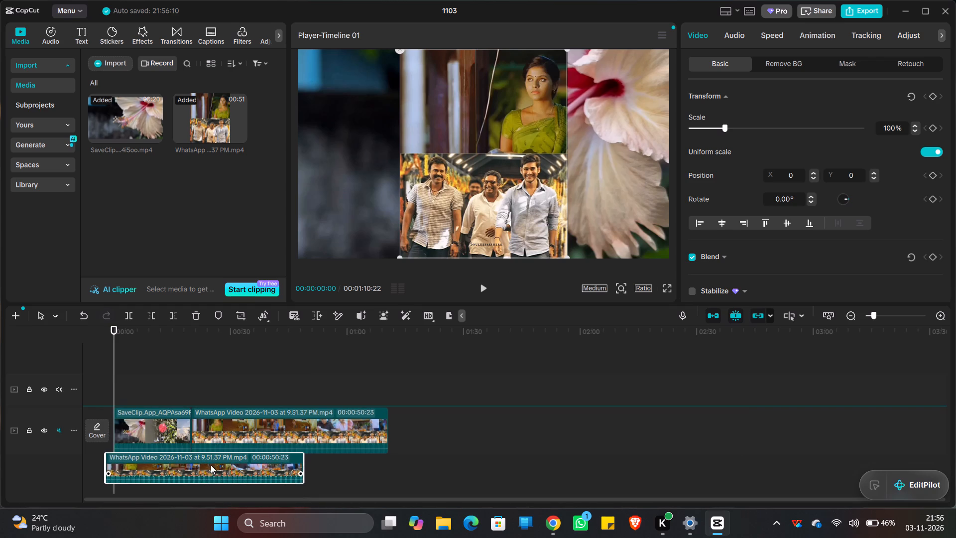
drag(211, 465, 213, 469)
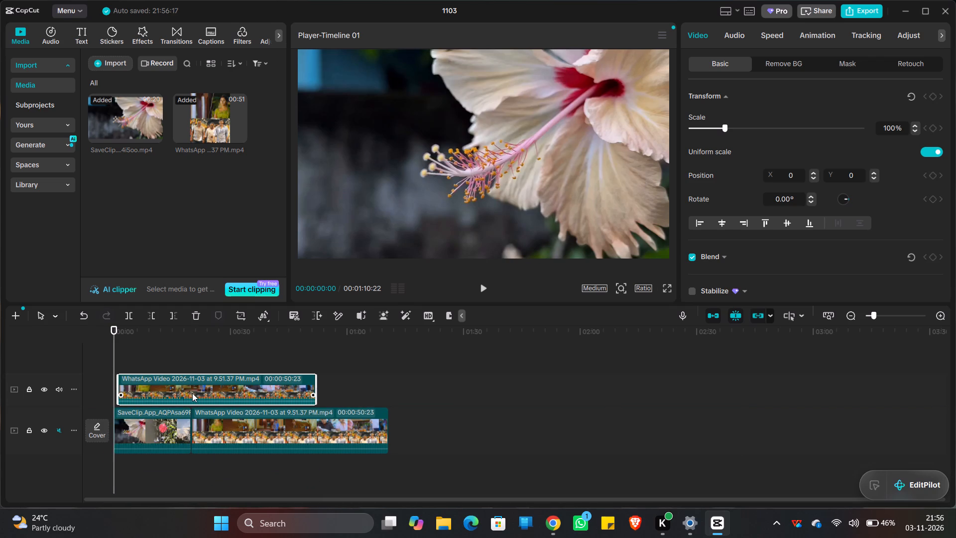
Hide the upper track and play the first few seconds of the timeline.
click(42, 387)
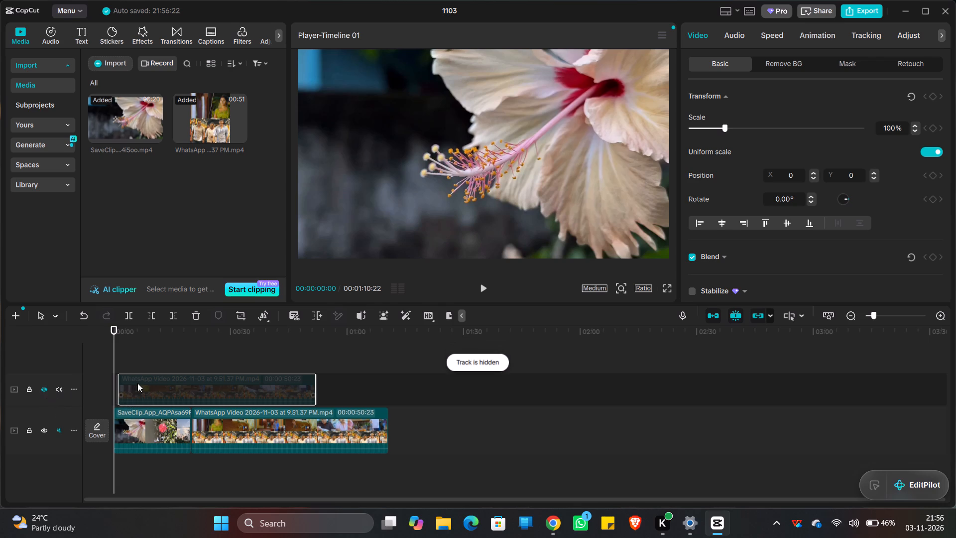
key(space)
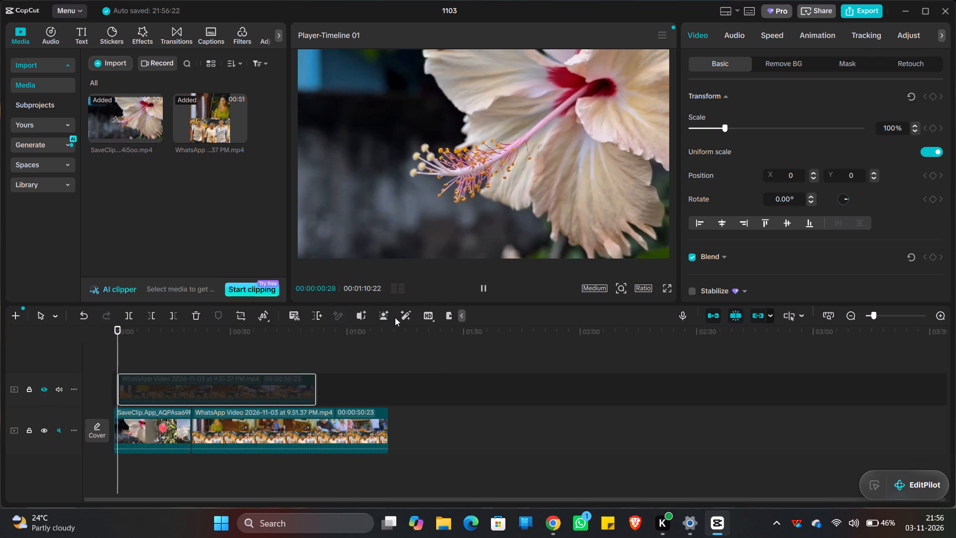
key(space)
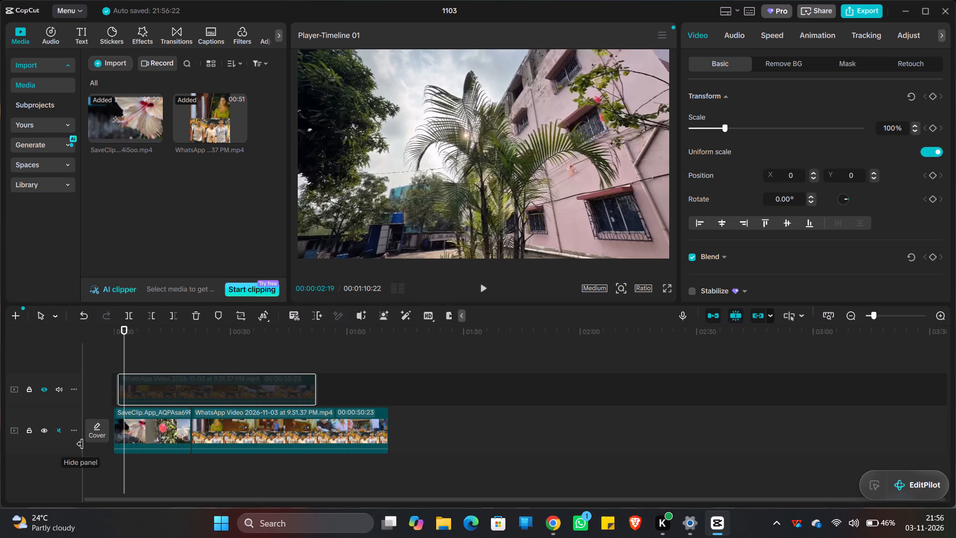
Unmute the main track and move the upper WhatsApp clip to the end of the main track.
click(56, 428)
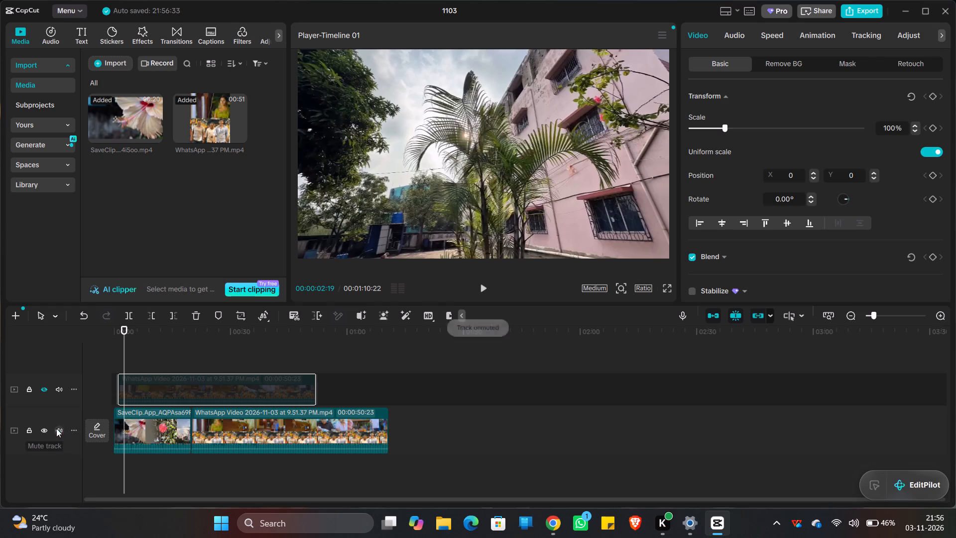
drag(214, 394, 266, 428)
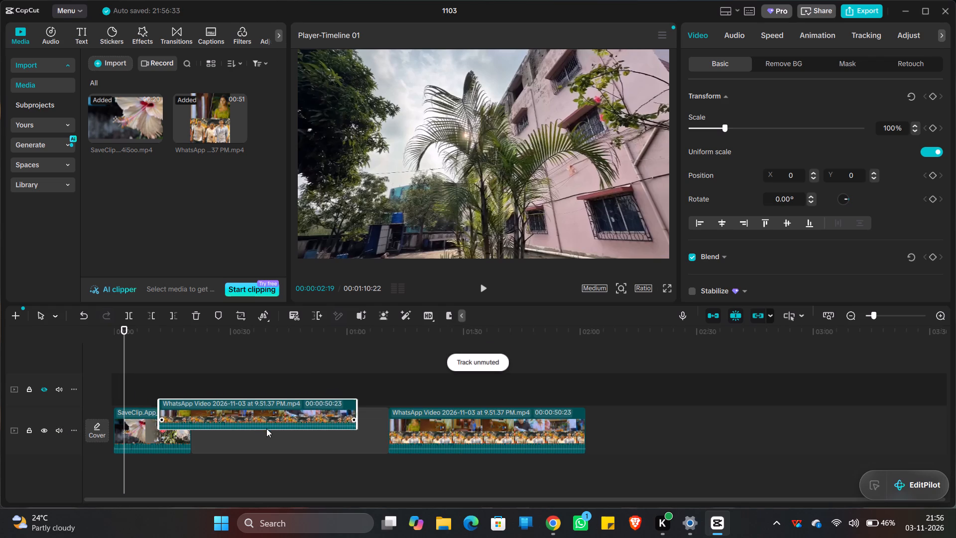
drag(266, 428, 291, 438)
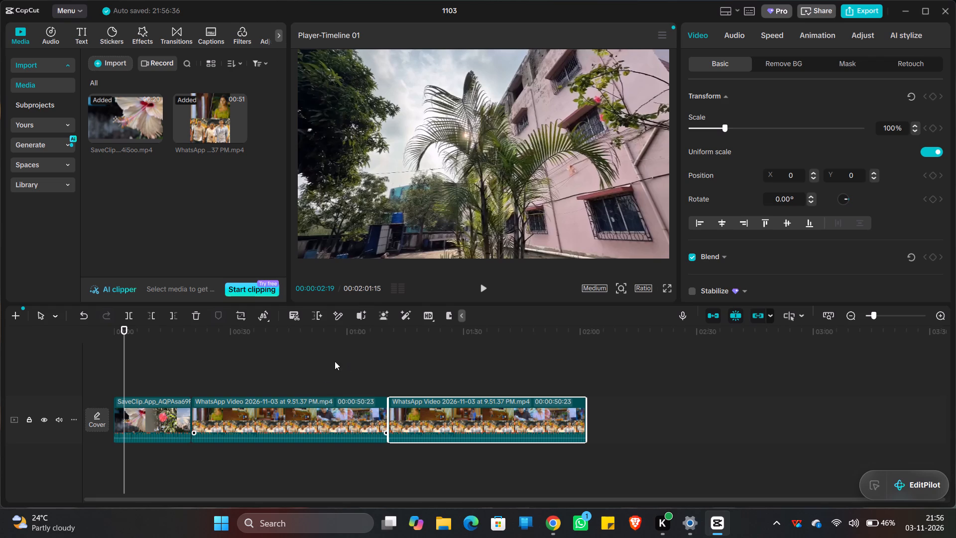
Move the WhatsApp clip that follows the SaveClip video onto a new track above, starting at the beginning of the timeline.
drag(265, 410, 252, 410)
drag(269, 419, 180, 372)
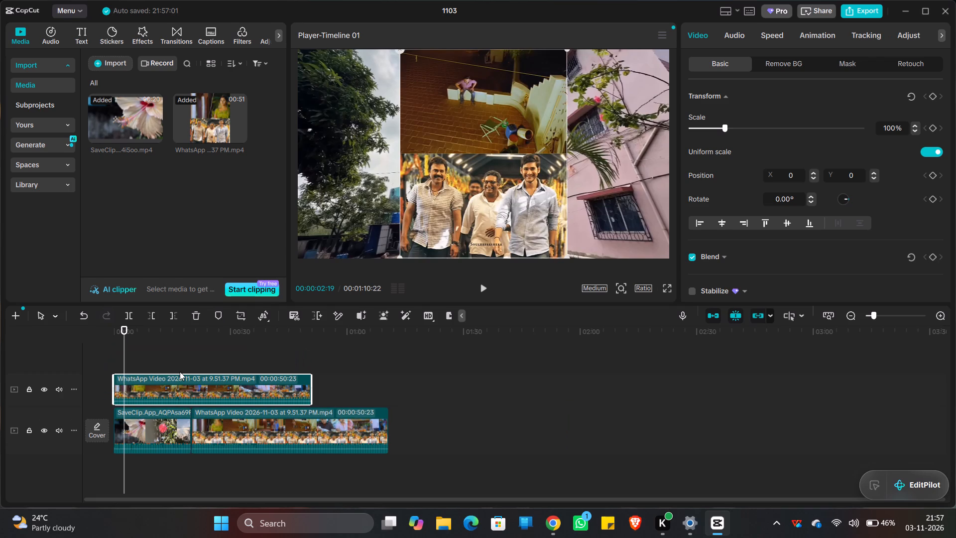
Delete the remaining WhatsApp clip from the main track, after the SaveClip video.
click(290, 435)
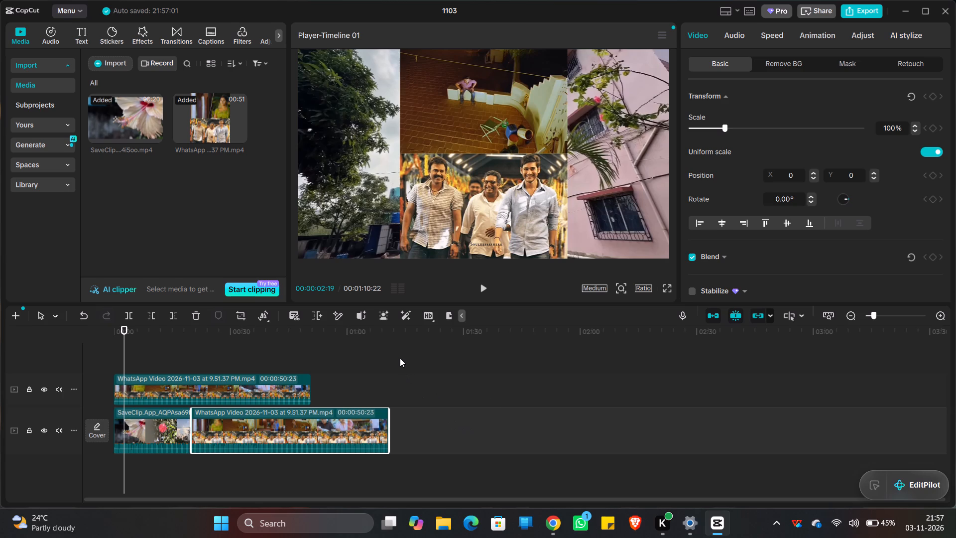
key(Delete)
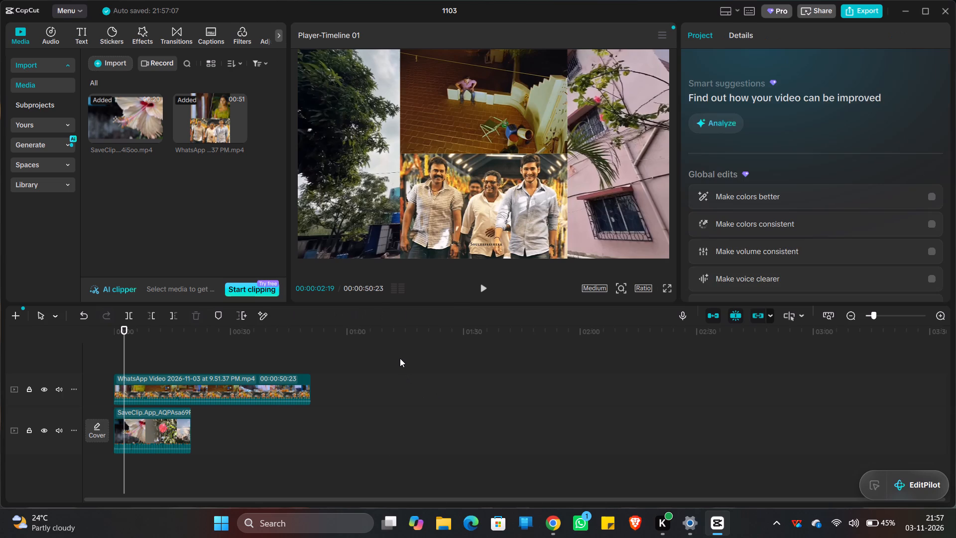
Mute the main track with the SaveClip video and play back the opening of the timeline.
click(58, 429)
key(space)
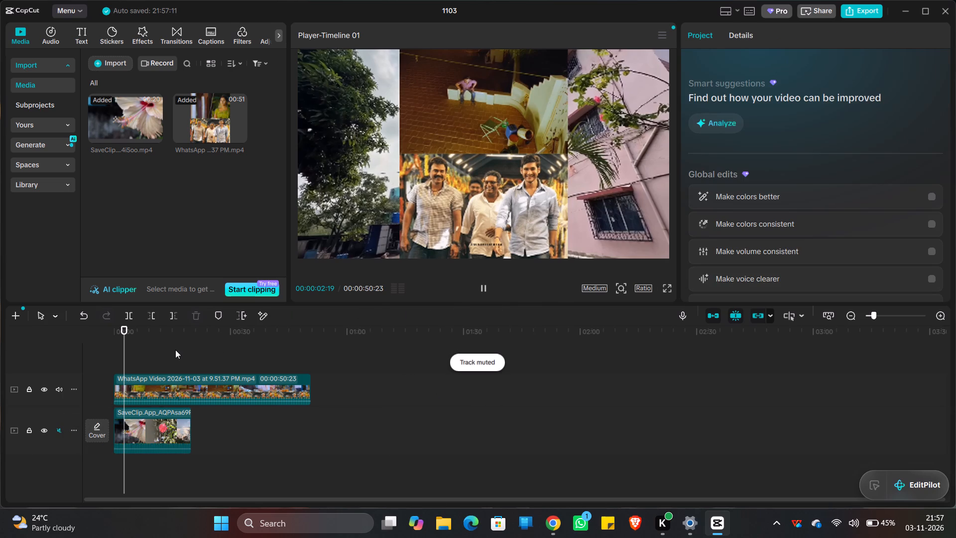
drag(129, 342, 121, 342)
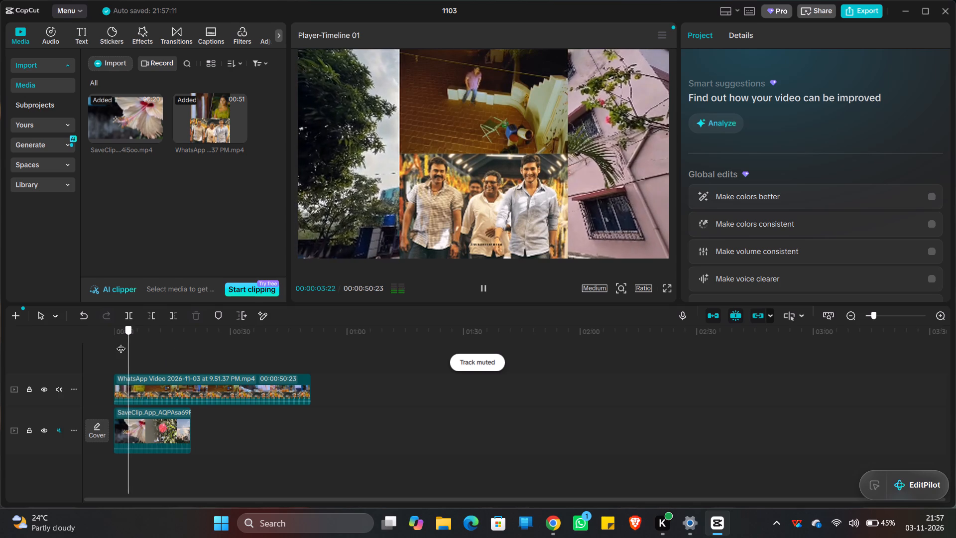
drag(121, 342, 86, 343)
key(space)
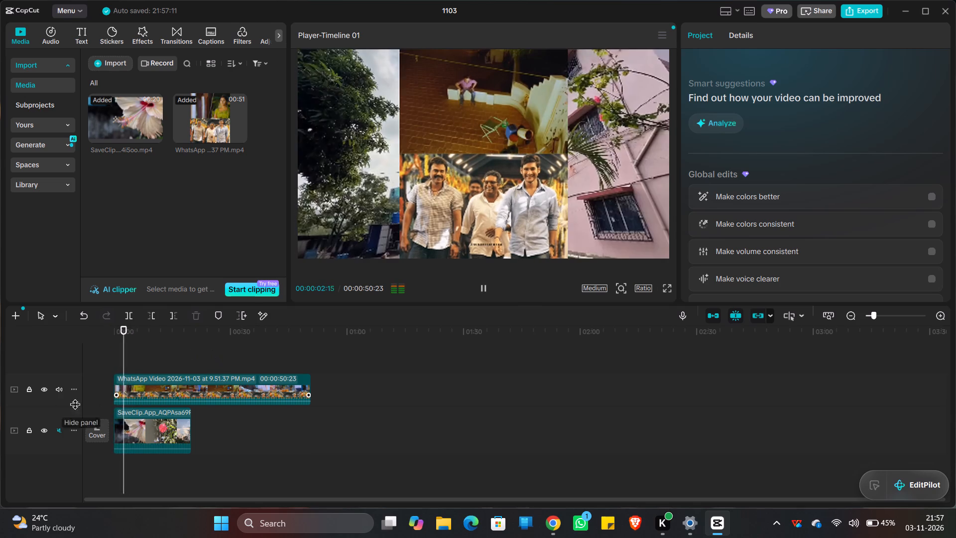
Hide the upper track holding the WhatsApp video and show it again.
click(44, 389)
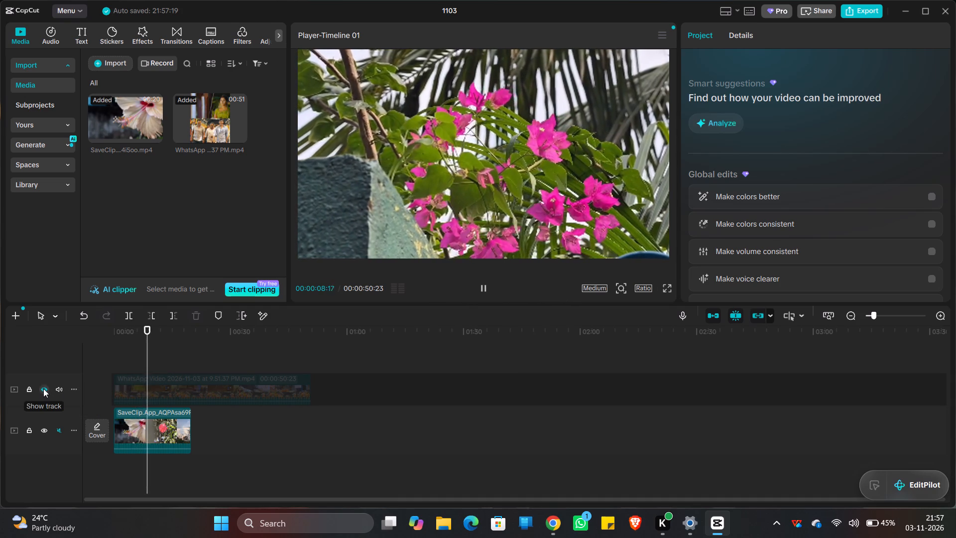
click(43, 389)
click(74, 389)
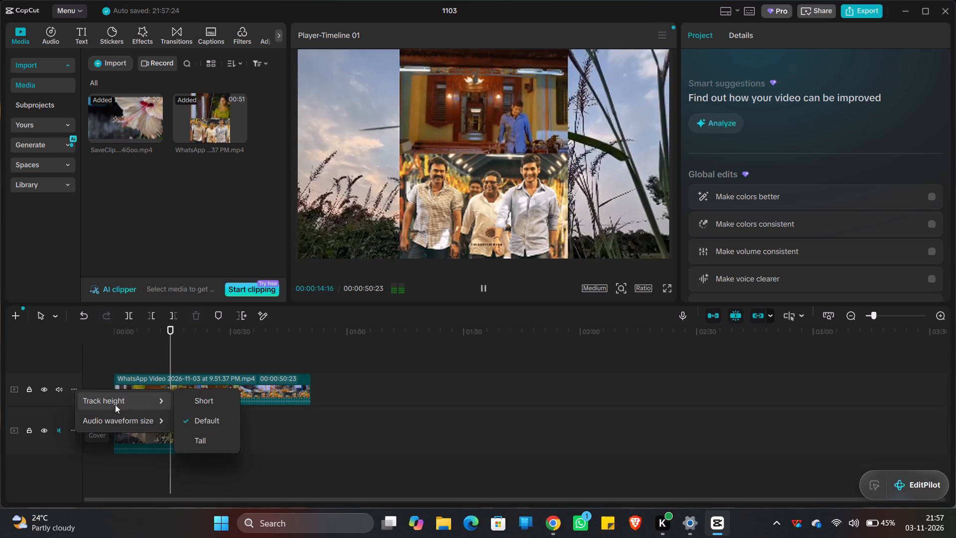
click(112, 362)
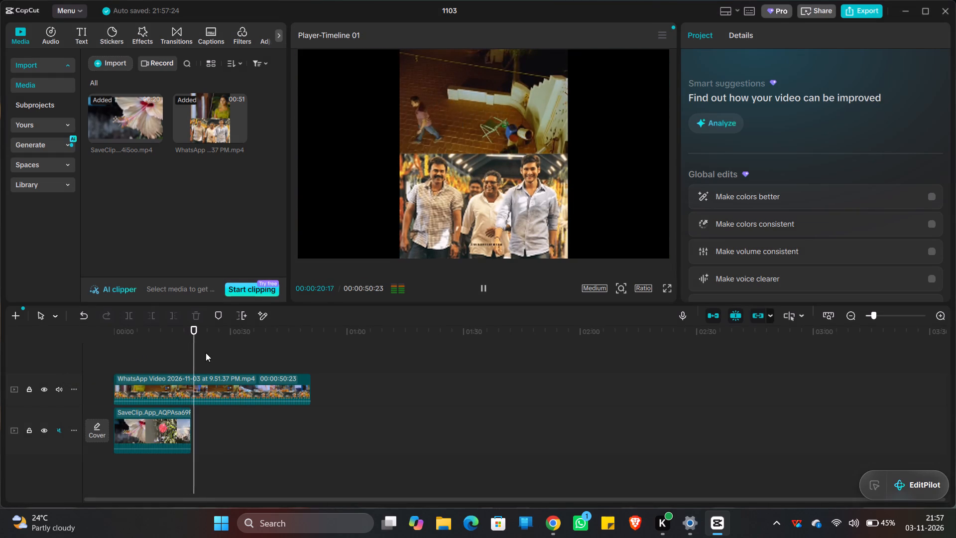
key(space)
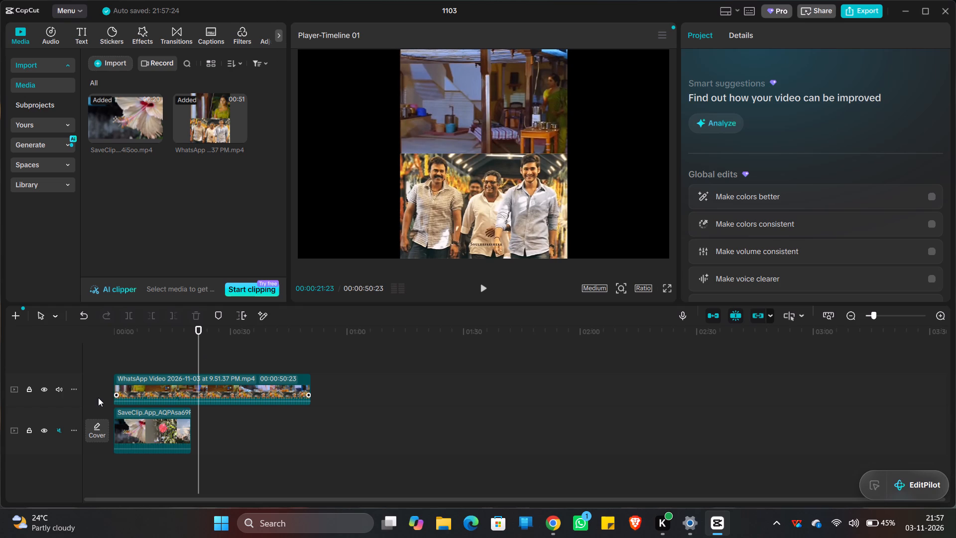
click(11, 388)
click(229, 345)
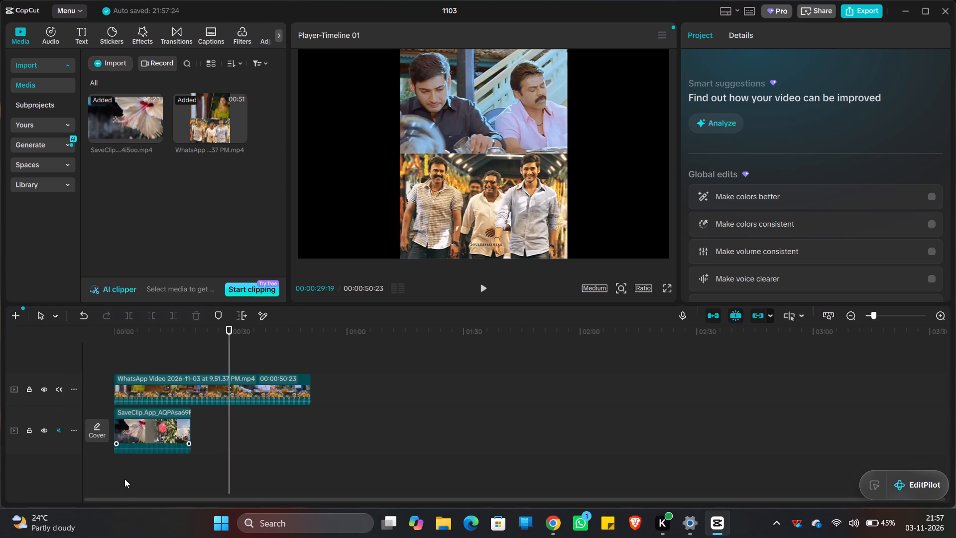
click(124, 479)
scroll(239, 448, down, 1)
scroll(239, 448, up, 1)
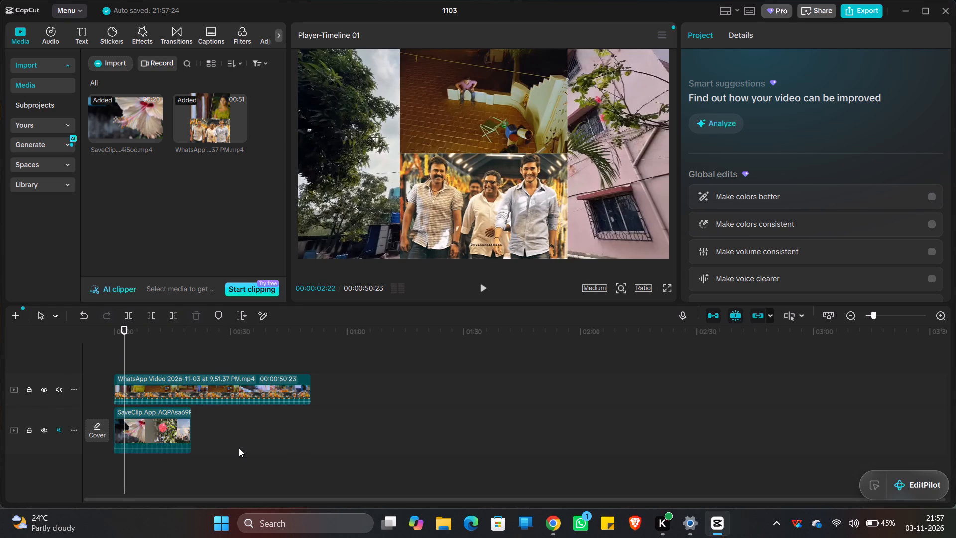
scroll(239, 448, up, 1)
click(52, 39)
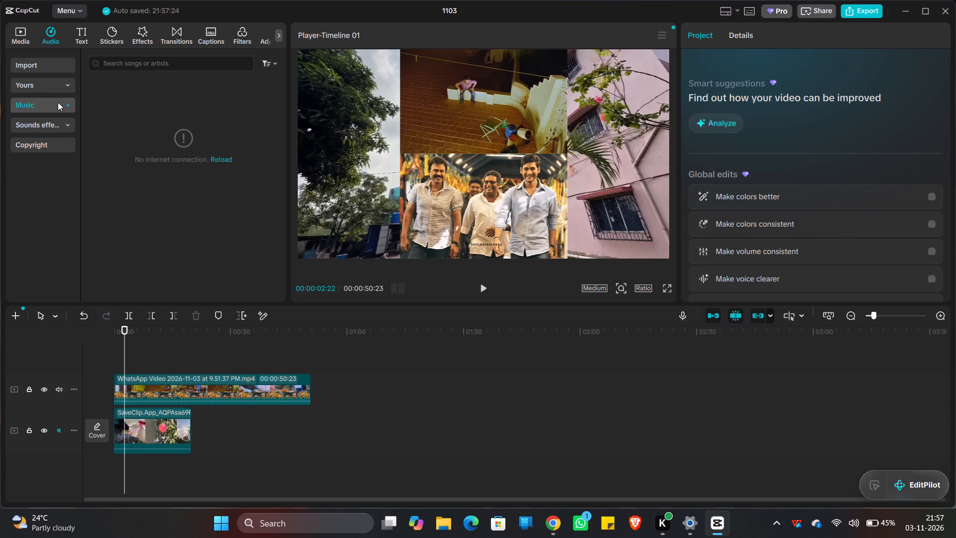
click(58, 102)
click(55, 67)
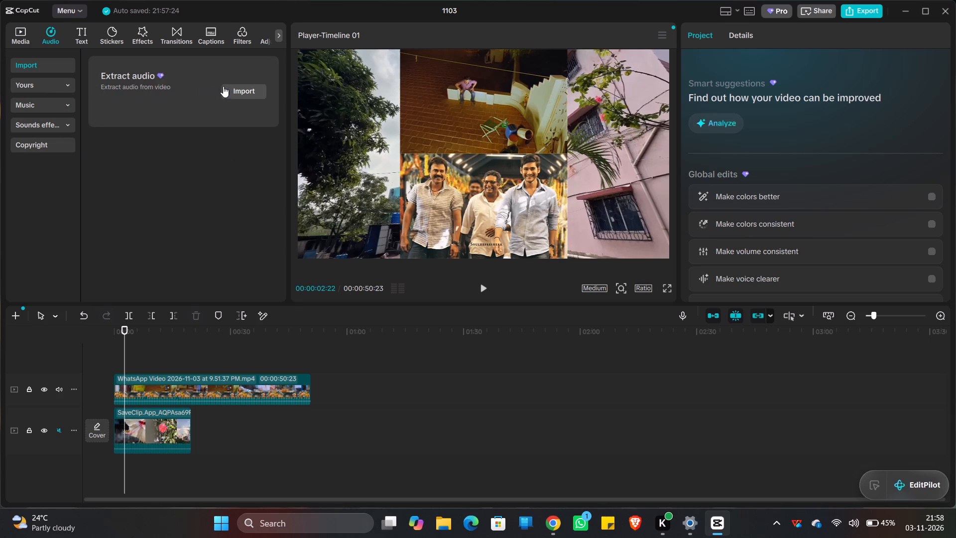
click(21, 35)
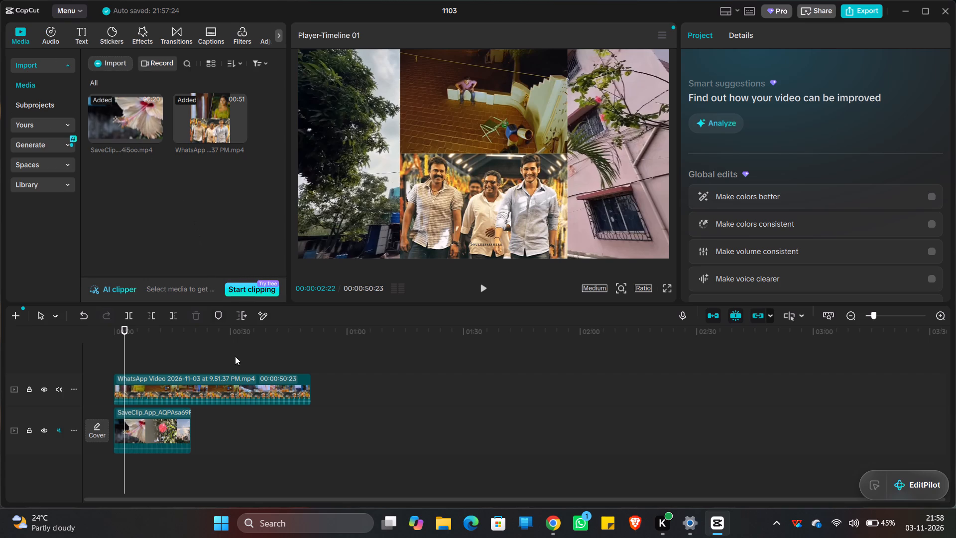
Move the WhatsApp video out of the visible frame, to about X -1168, Y -2899.
click(182, 387)
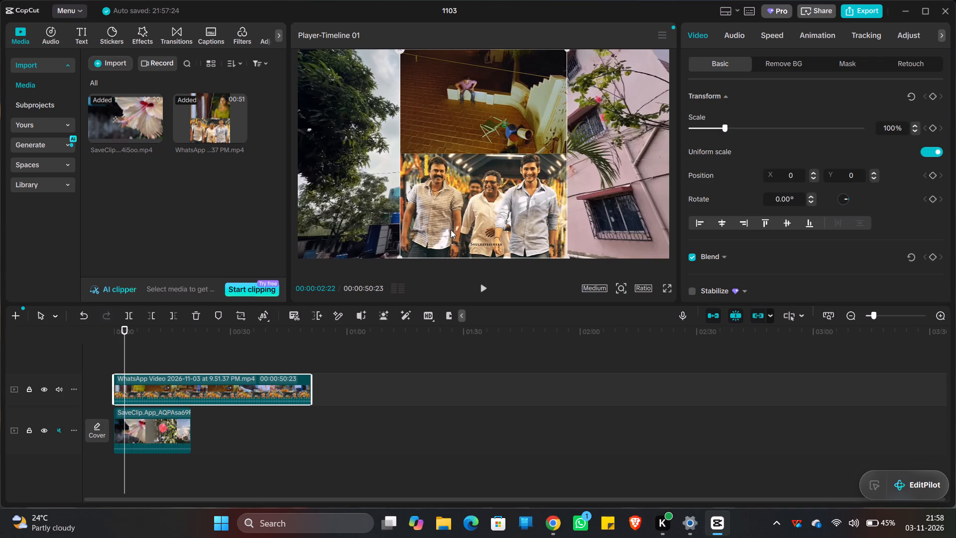
drag(451, 230, 338, 509)
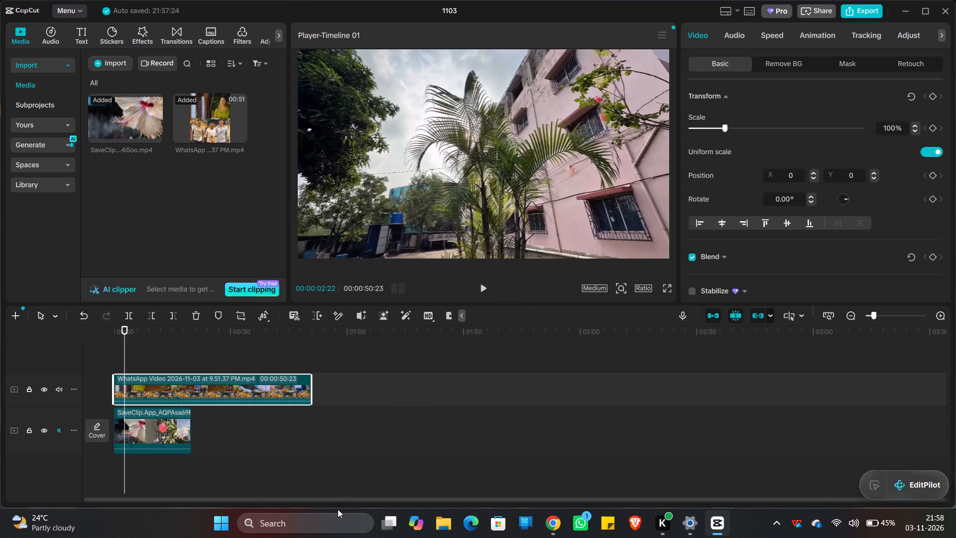
drag(338, 509, 338, 510)
Preview the timeline with the WhatsApp video out of frame, and step the playhead back to about 00:00:01:19.
key(space)
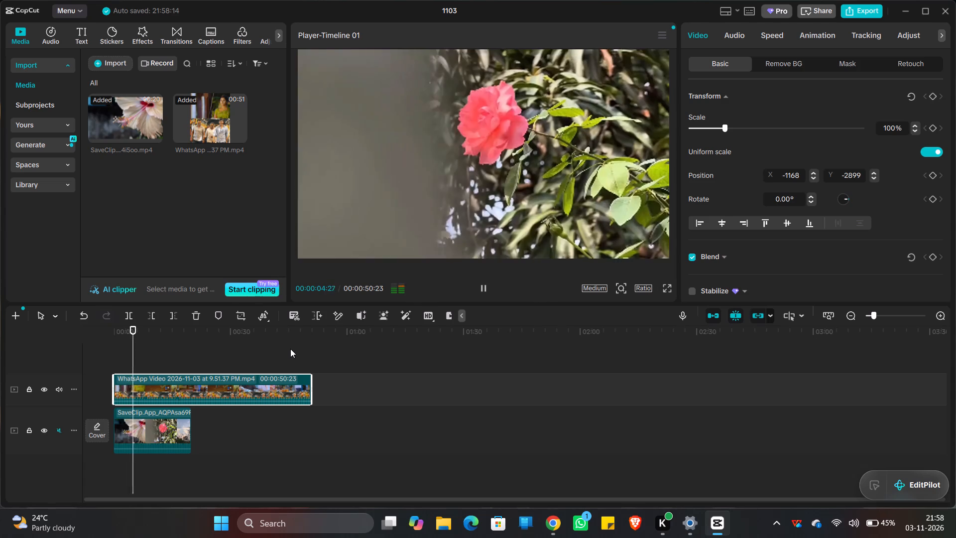
key(space)
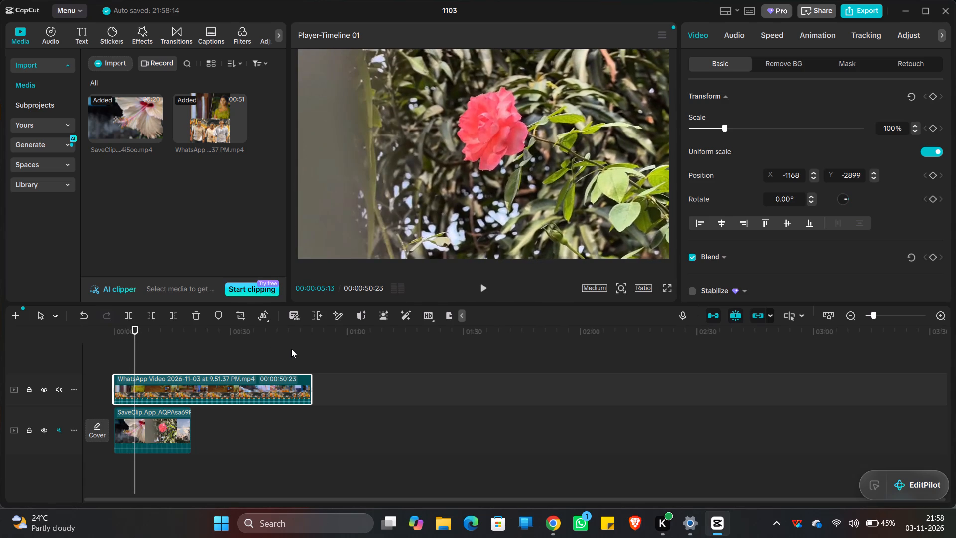
key(Left)
key(Left)
key(Left)
key(Left)
key(Left)
key(Left)
key(Left)
key(Left)
key(Left)
key(Left)
key(Left)
key(Left)
key(Left)
key(Left)
key(Left)
key(Left)
key(Left)
key(Left)
key(Left)
key(Left)
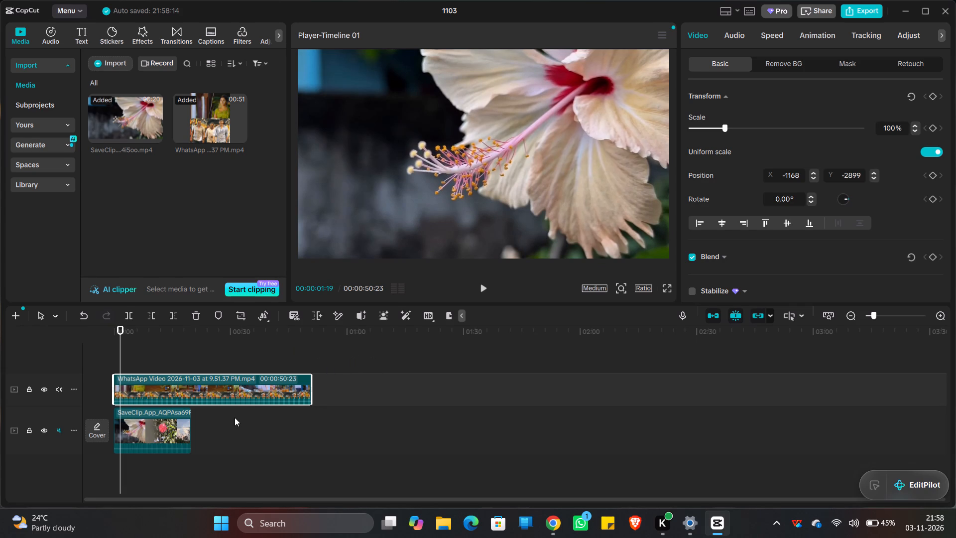
Slow the SaveClip video on the main track to 0.75x speed and play it back.
click(159, 427)
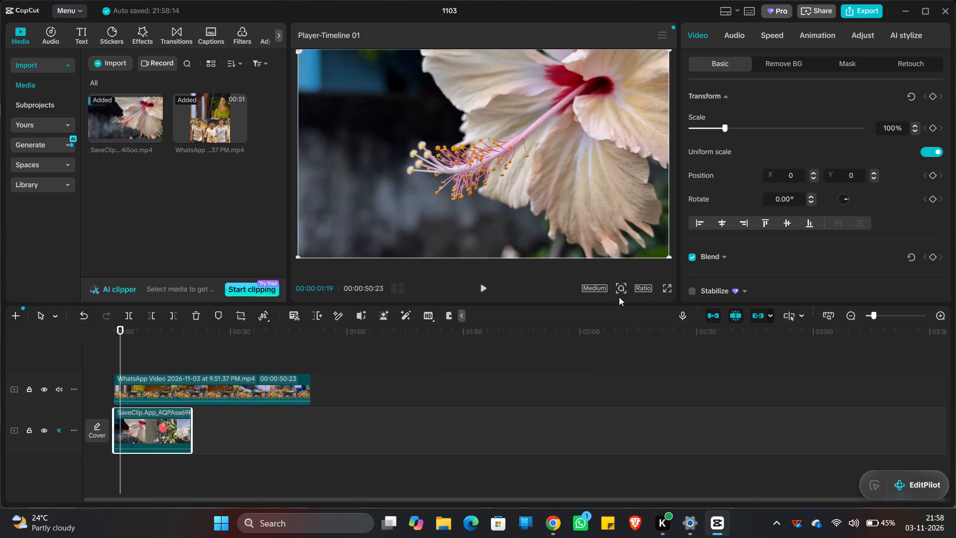
click(772, 33)
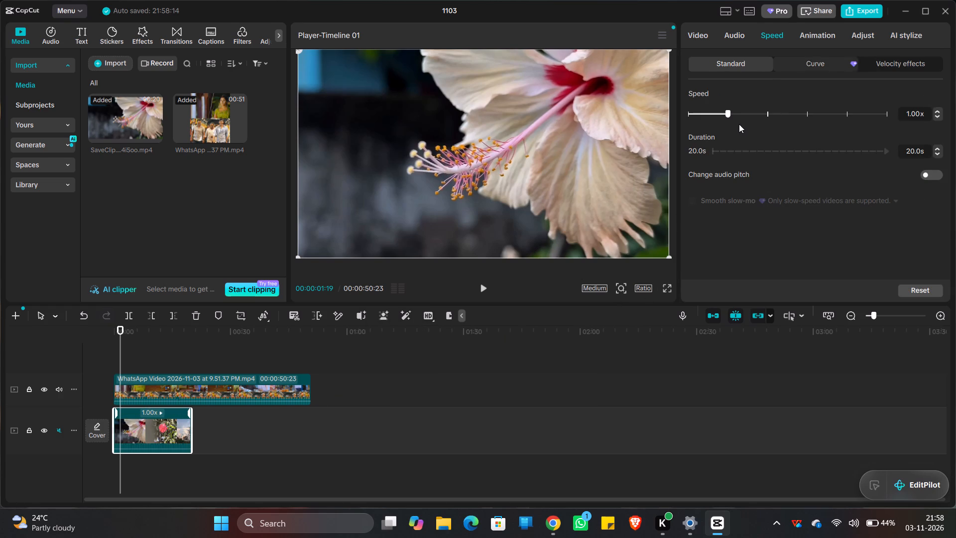
click(722, 112)
drag(722, 112, 720, 114)
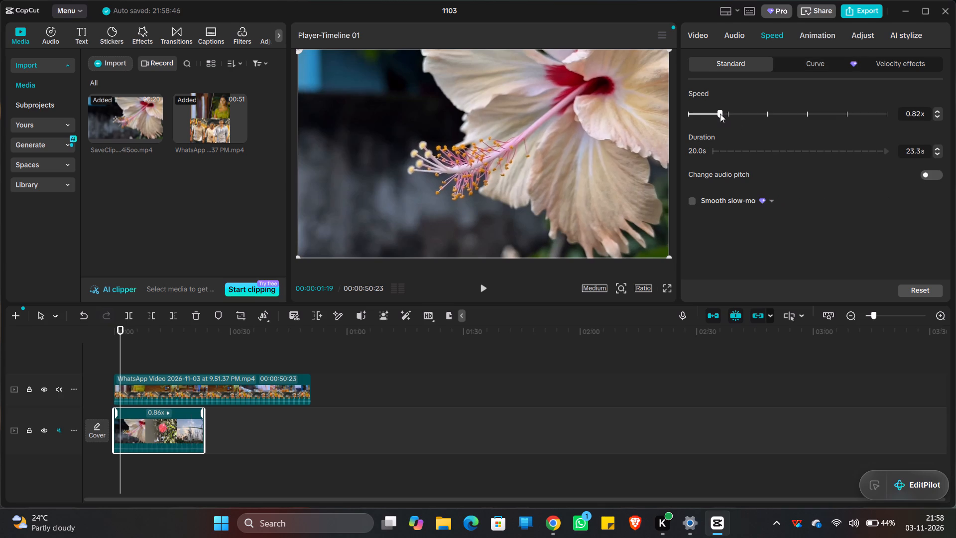
drag(720, 114, 717, 114)
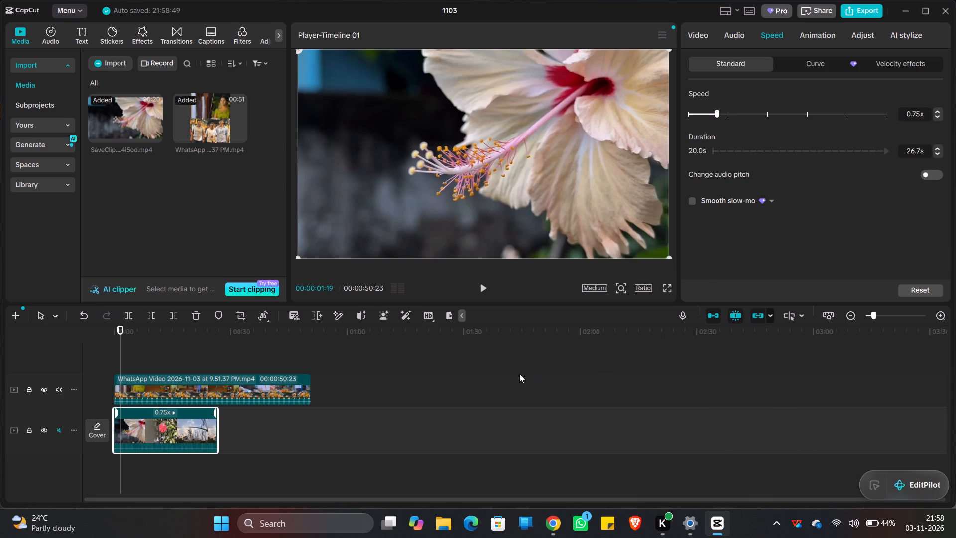
key(space)
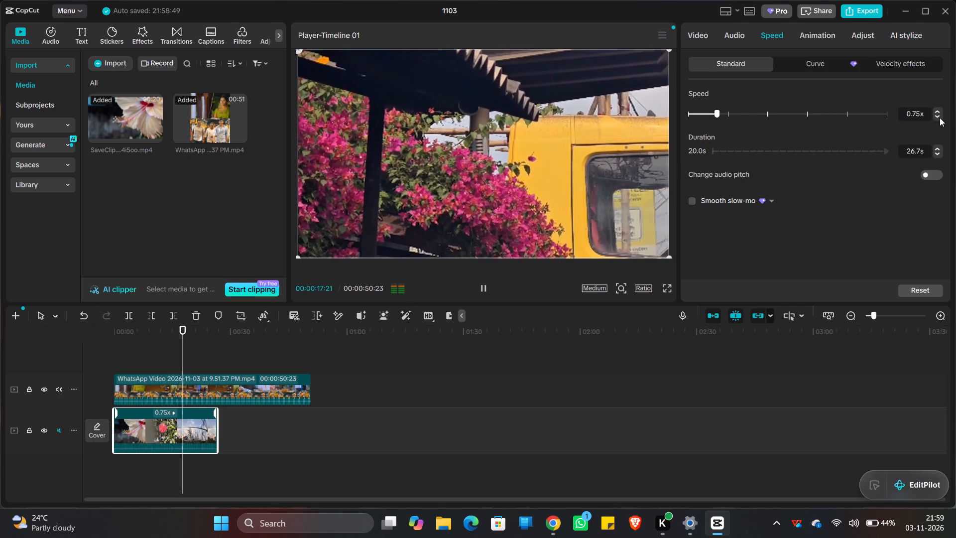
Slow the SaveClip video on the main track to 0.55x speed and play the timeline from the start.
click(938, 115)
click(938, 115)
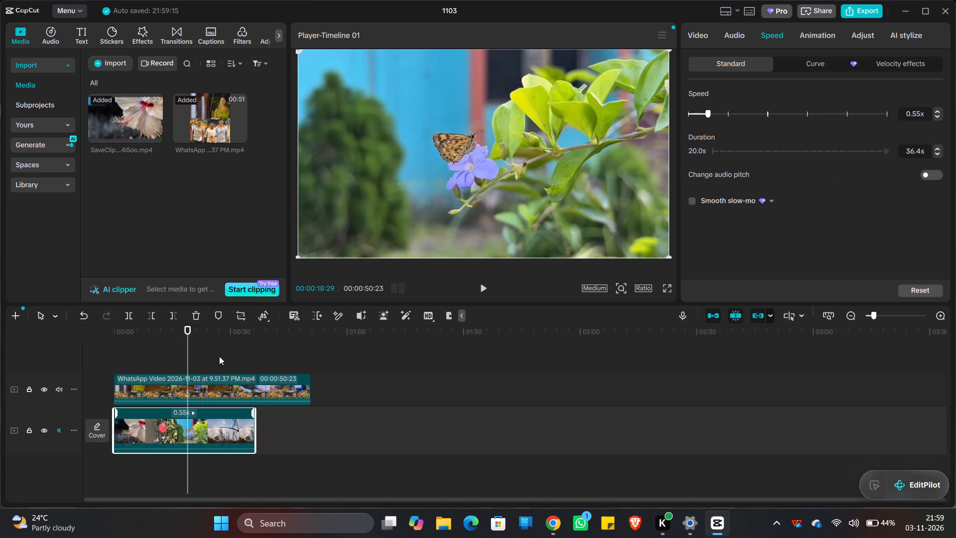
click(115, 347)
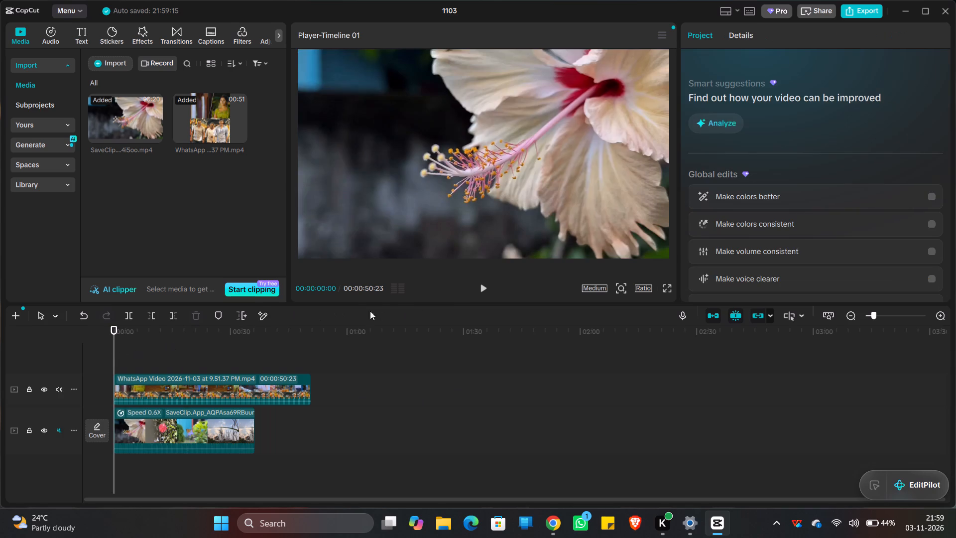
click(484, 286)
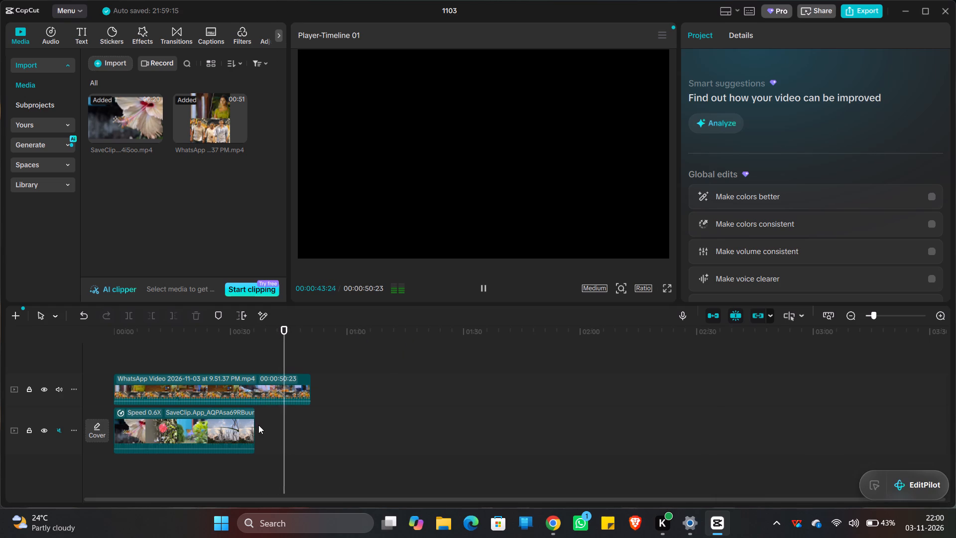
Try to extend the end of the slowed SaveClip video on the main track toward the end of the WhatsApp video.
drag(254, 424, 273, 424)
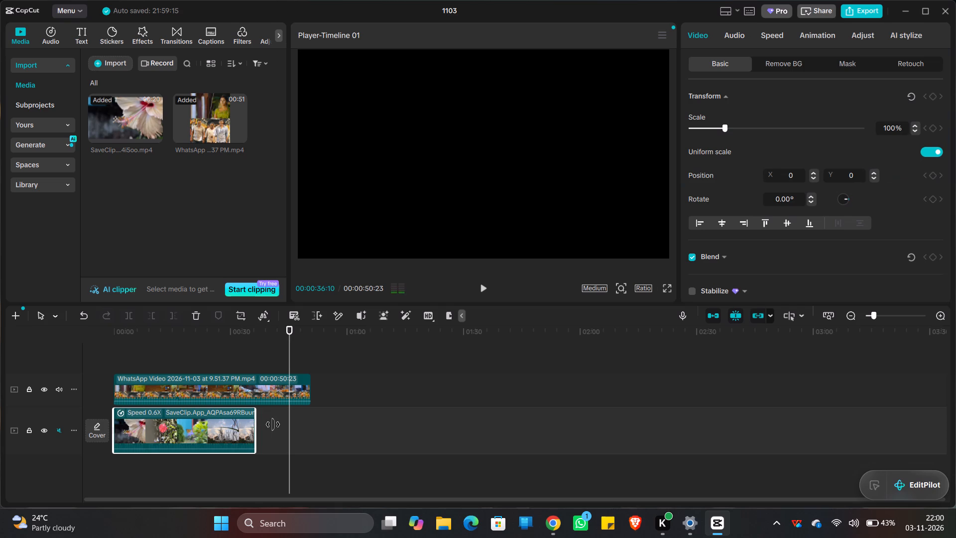
Slow the SaveClip video to 0.40x speed, a duration of 50.0s, and play the timeline from the start.
drag(273, 424, 276, 424)
click(775, 34)
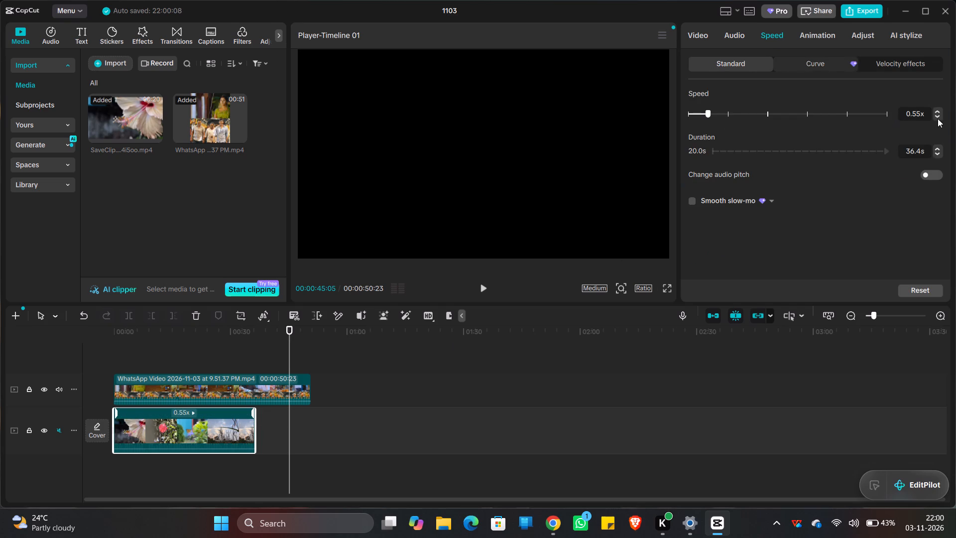
double_click(938, 117)
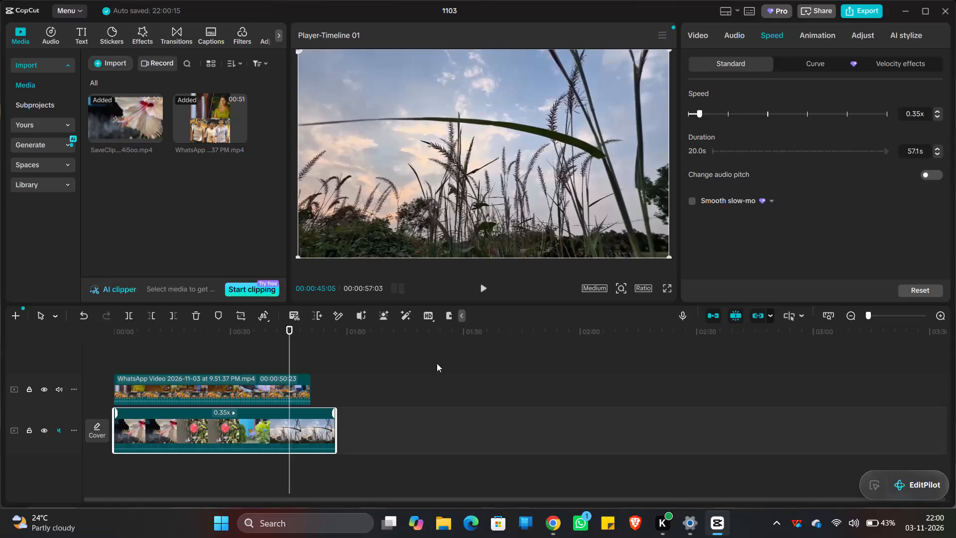
click(936, 110)
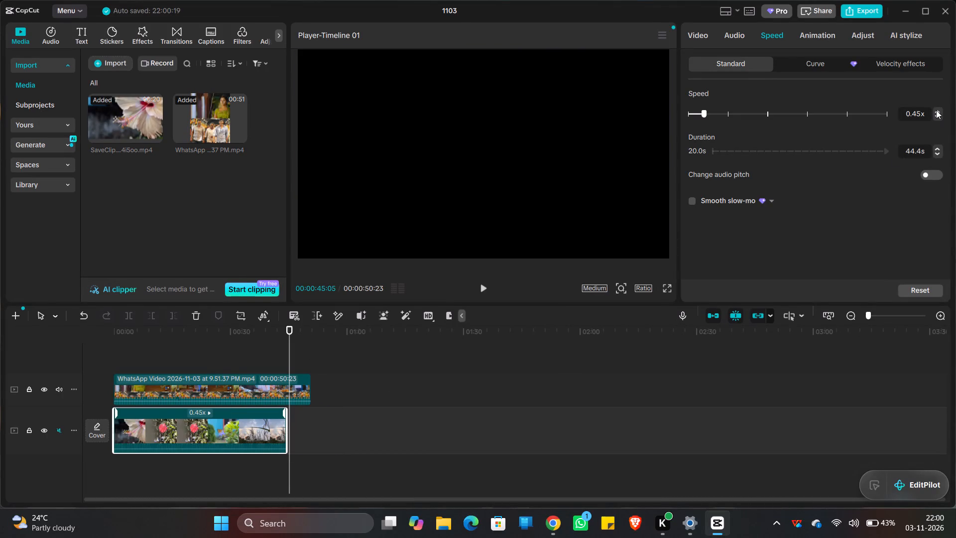
click(702, 113)
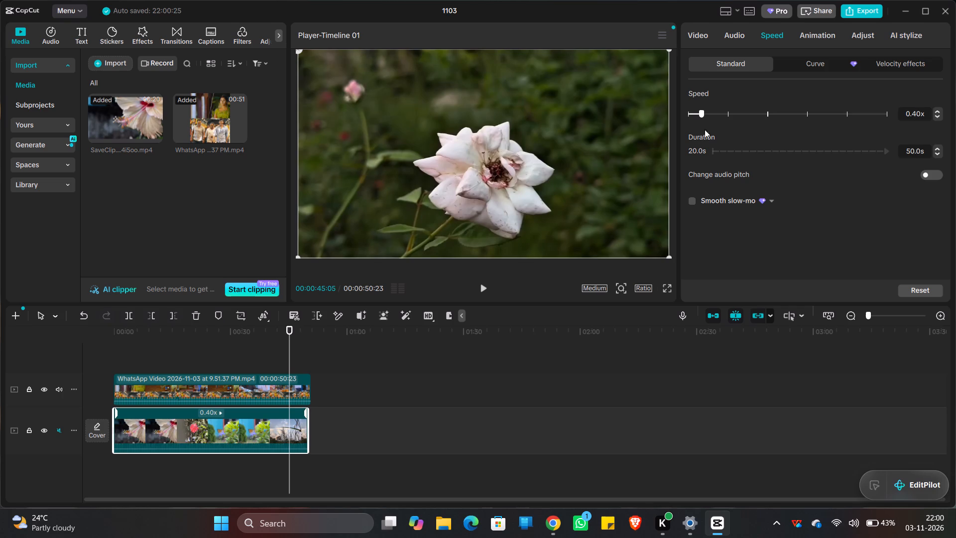
click(117, 344)
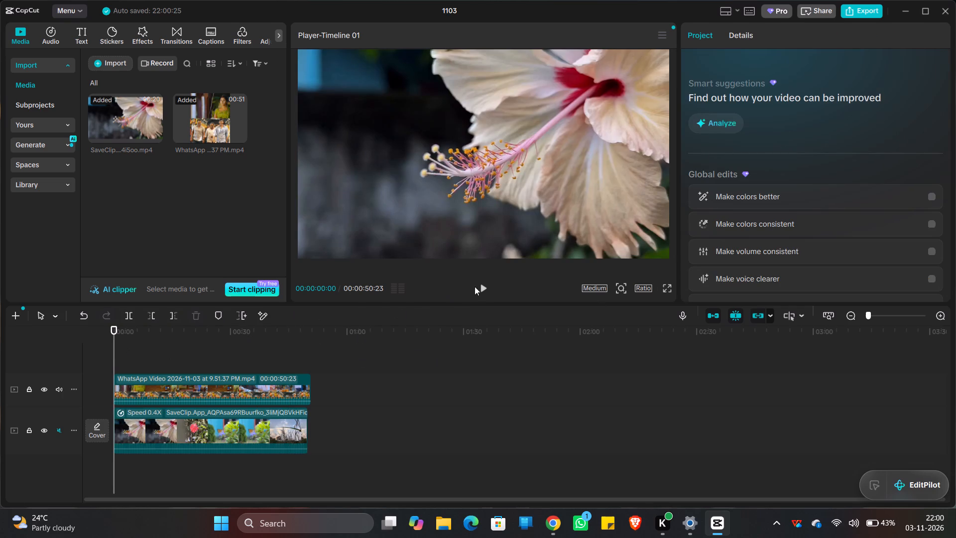
click(482, 289)
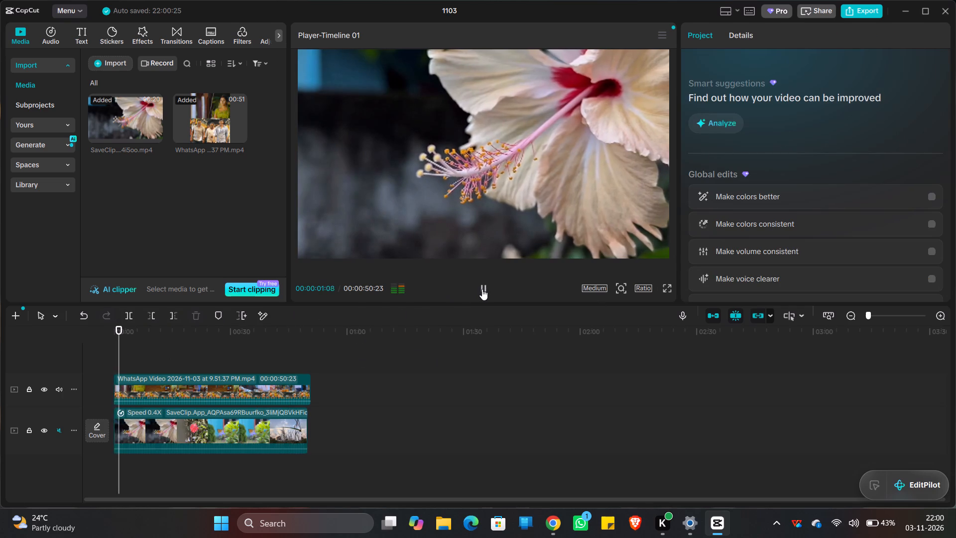
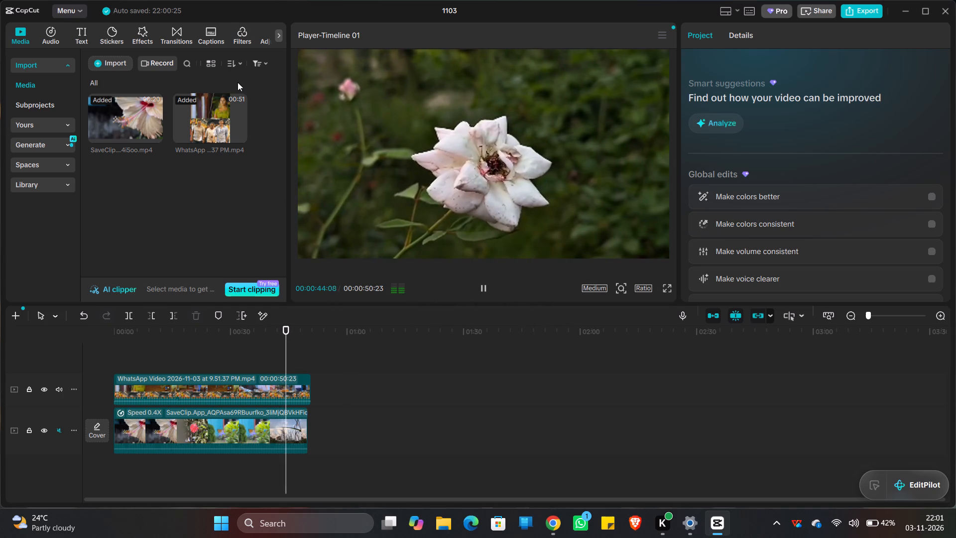
Try to load the filters library and the transitions library.
click(240, 37)
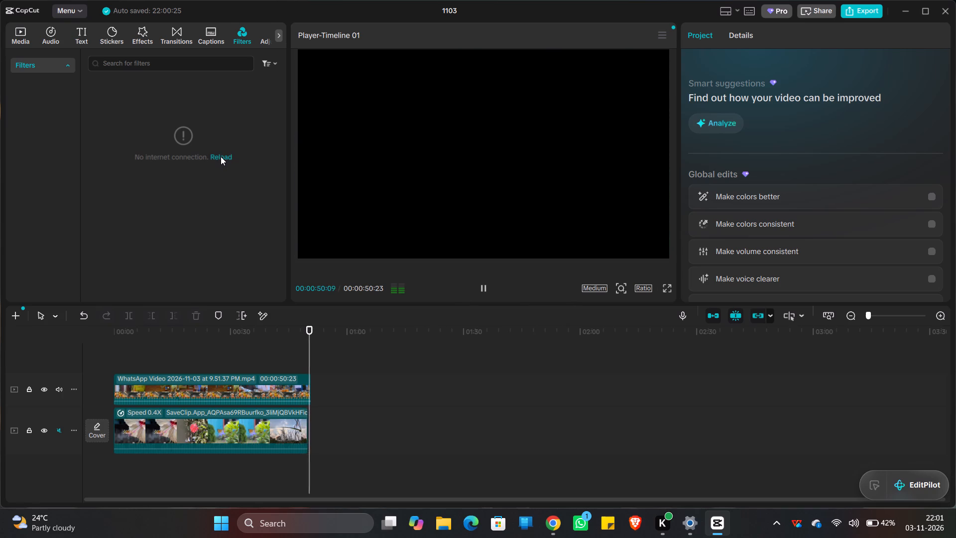
click(221, 156)
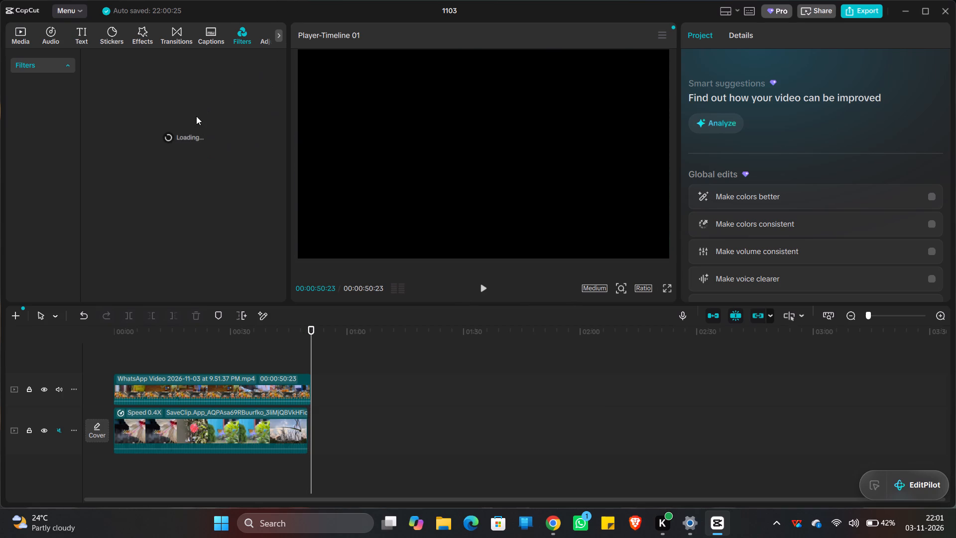
click(177, 36)
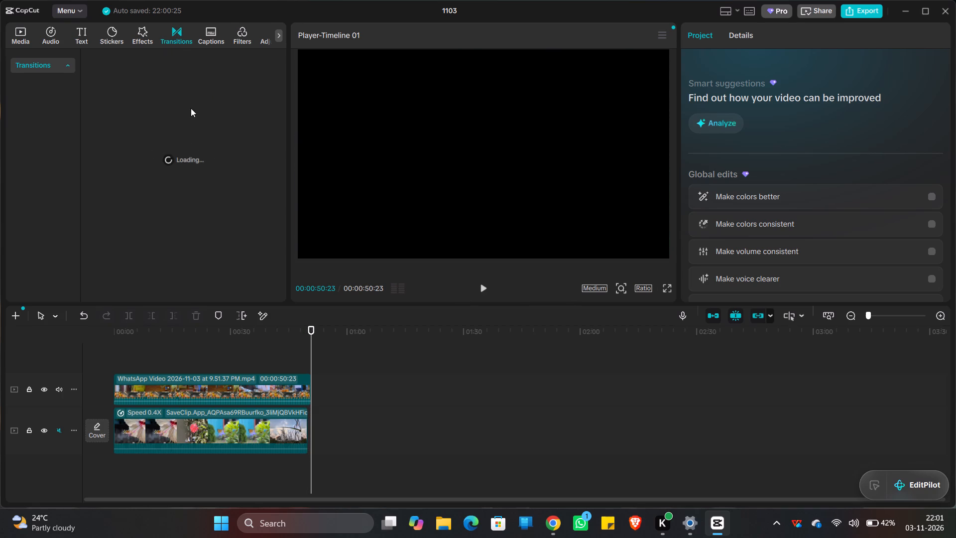
Set the spoken language for auto captions to Telugu.
click(213, 34)
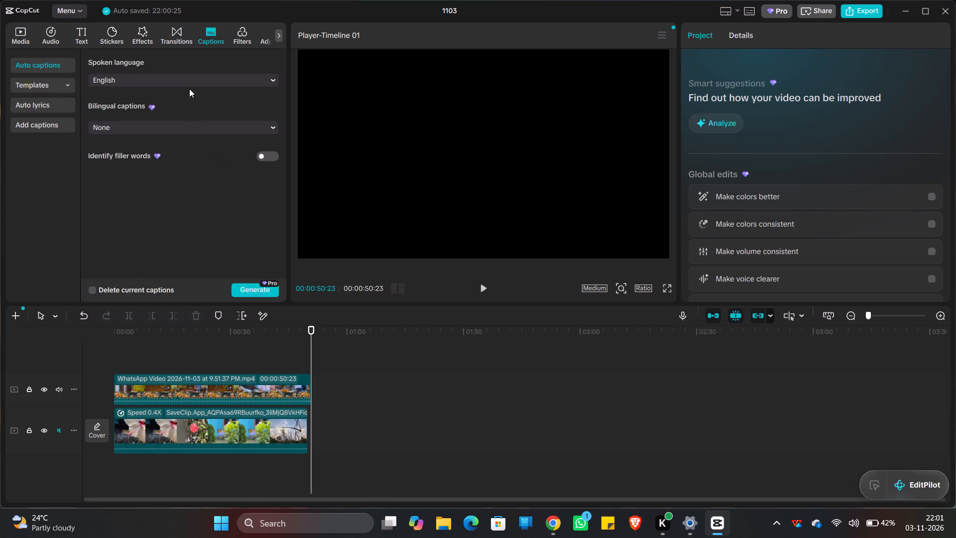
click(147, 79)
scroll(145, 145, down, 2)
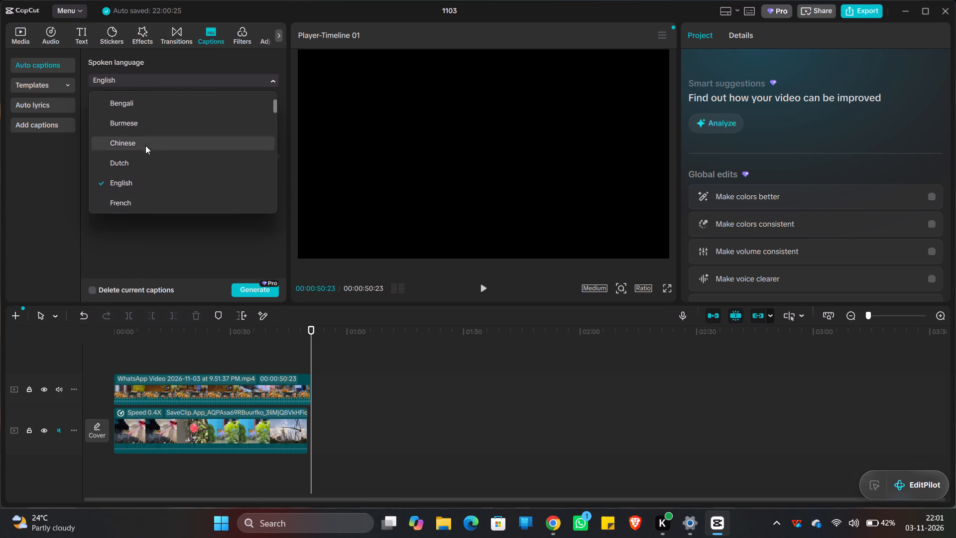
scroll(145, 145, down, 11)
scroll(145, 145, up, 1)
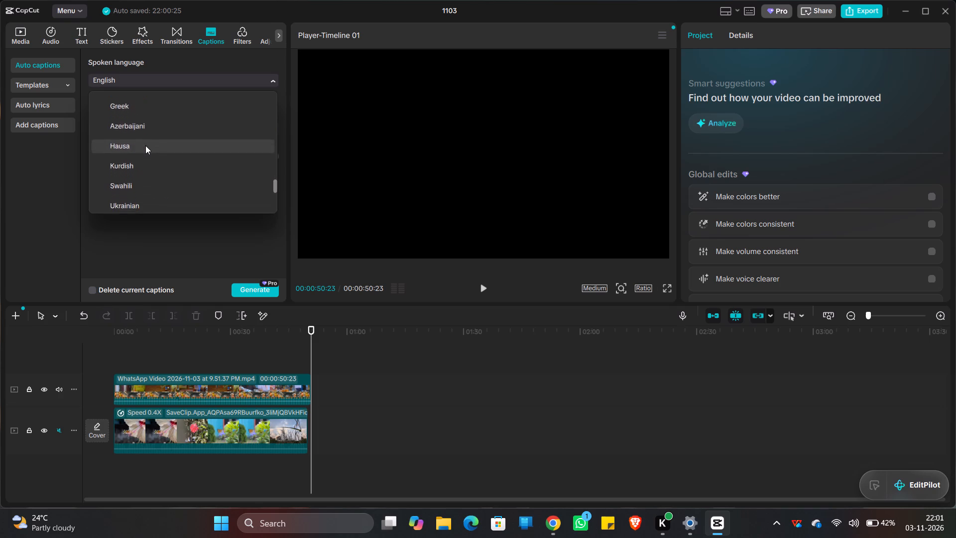
scroll(145, 145, up, 1)
scroll(145, 145, down, 10)
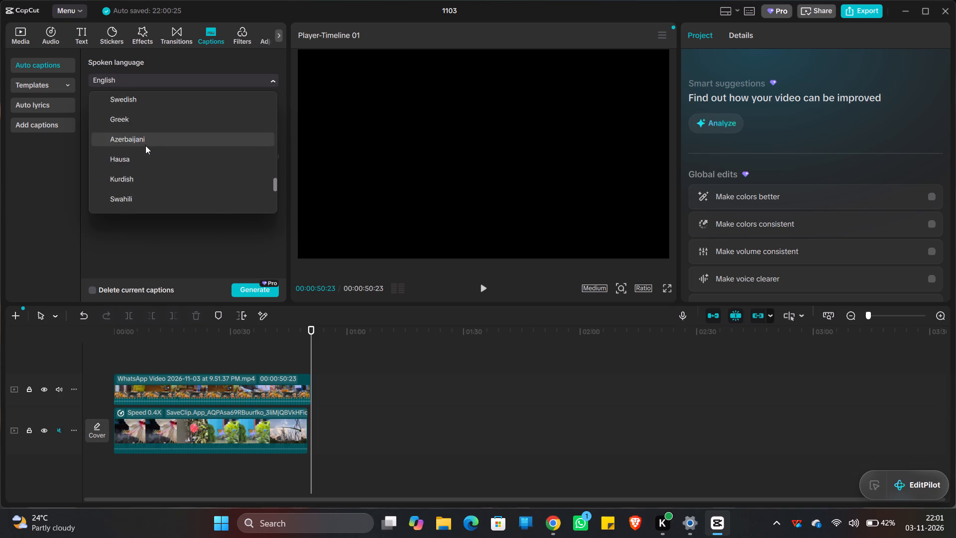
scroll(145, 145, down, 8)
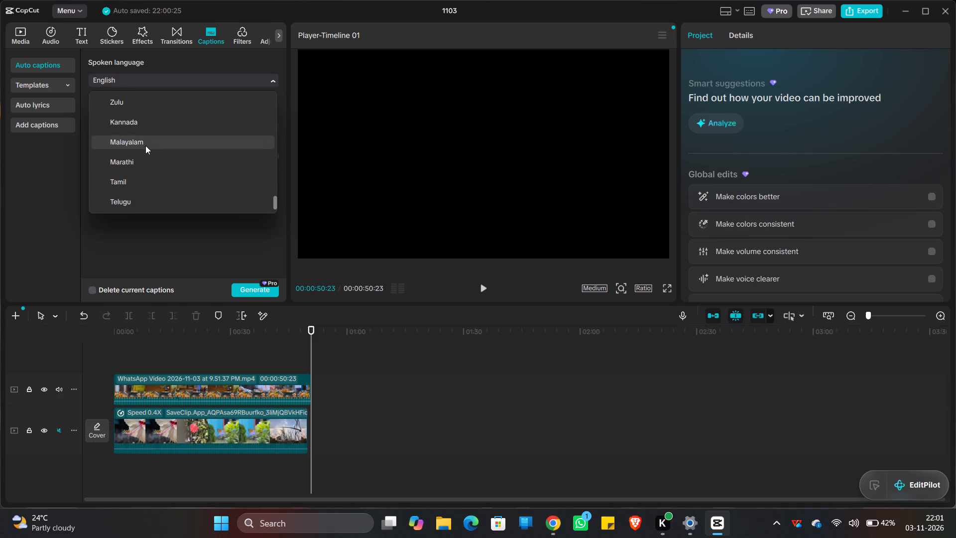
click(136, 204)
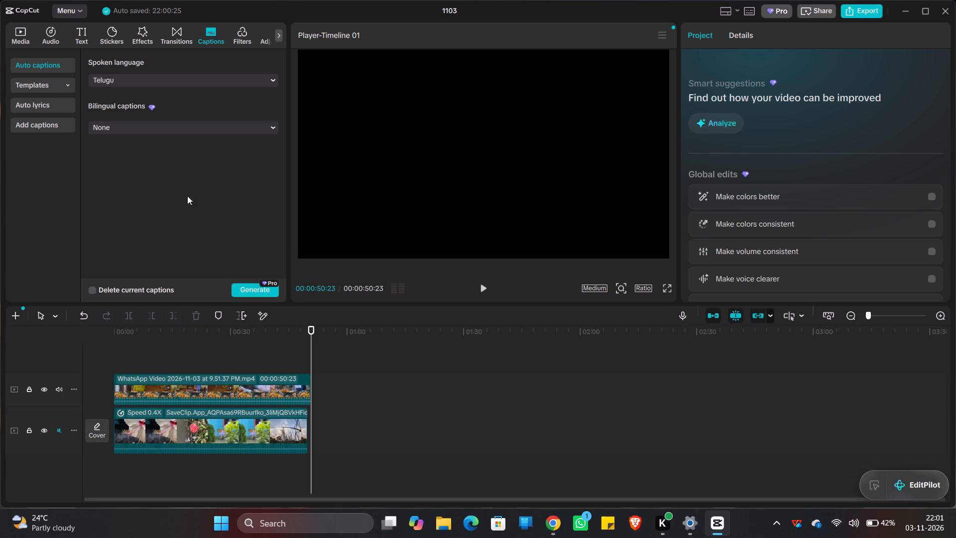
Play the timeline from the start while browsing the effects, stickers, text and audio options.
click(141, 30)
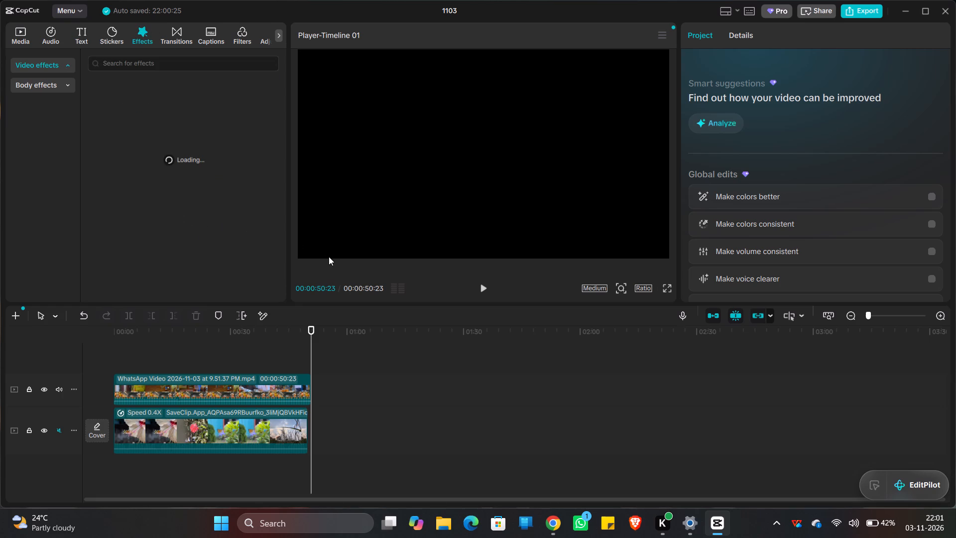
click(480, 288)
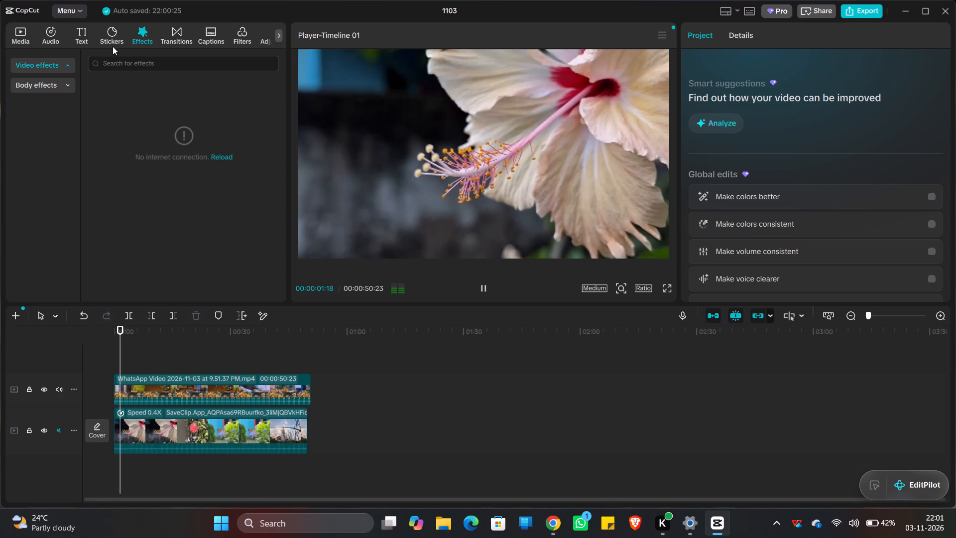
click(110, 36)
click(81, 32)
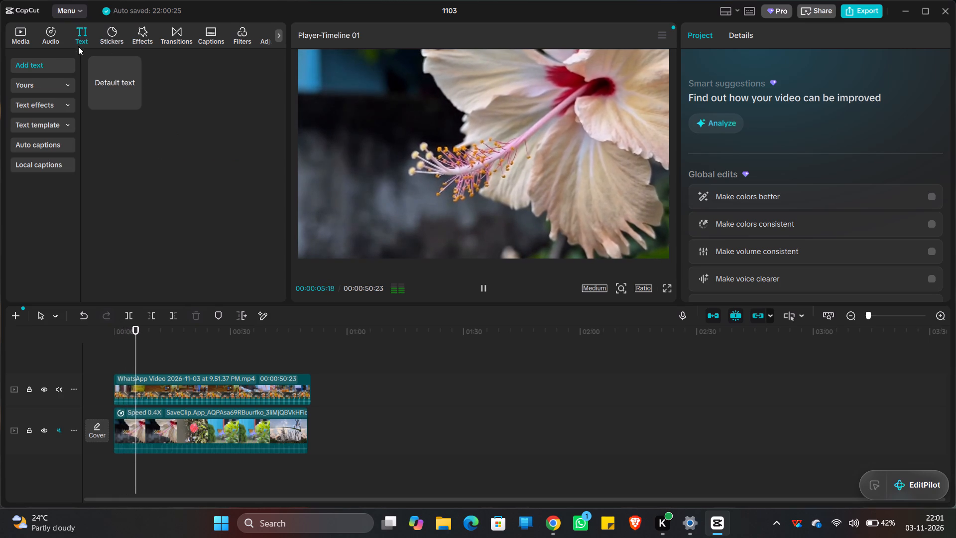
click(51, 32)
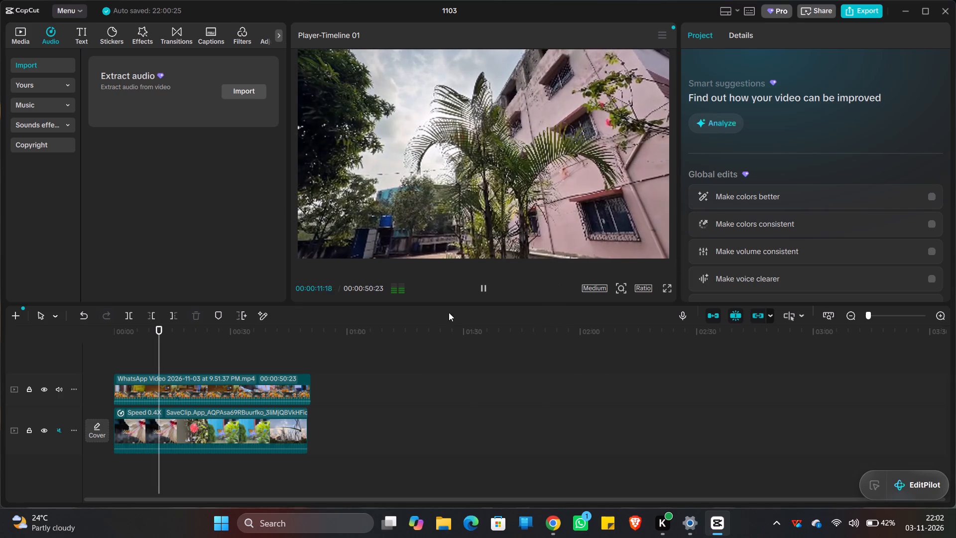
Reset the LUT settings in the basic colour adjustments of the SaveClip video on the main track.
click(271, 427)
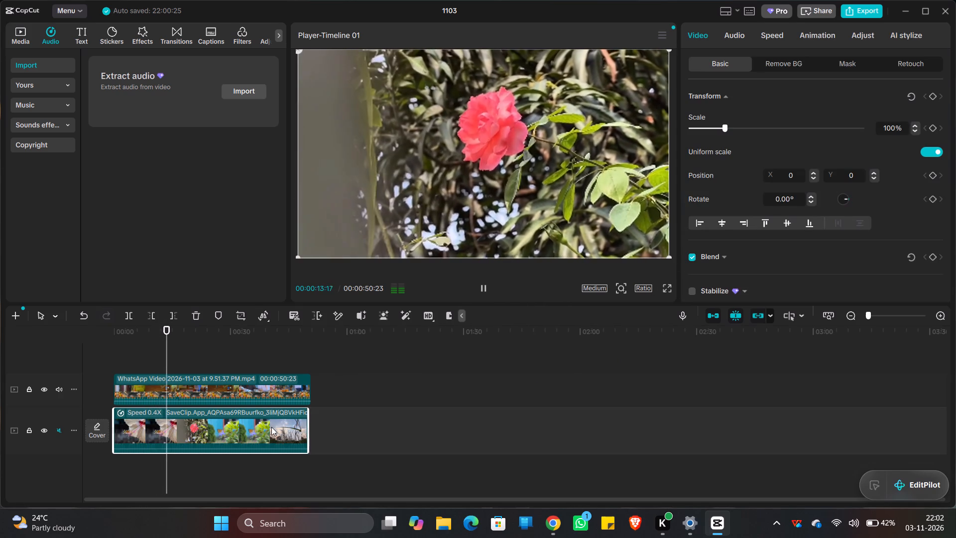
click(854, 35)
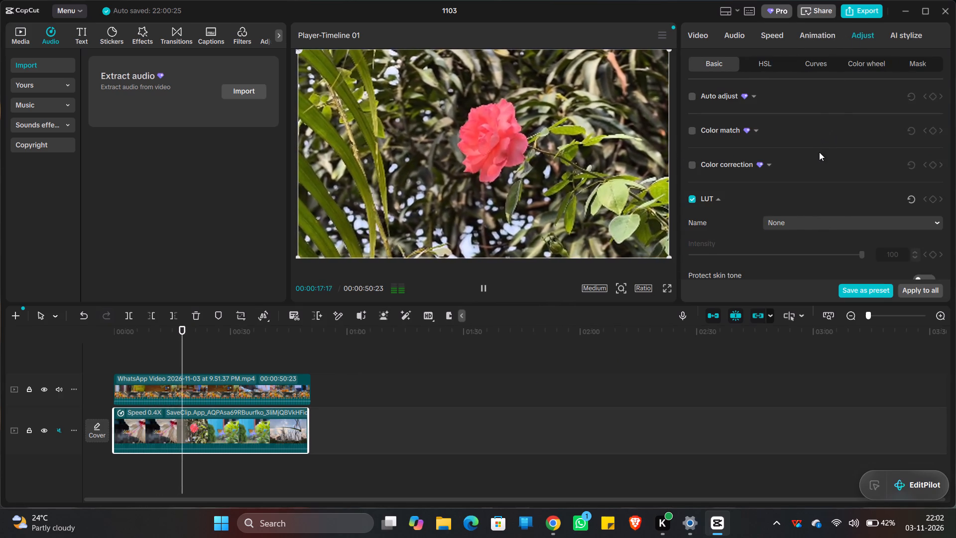
scroll(827, 175, down, 2)
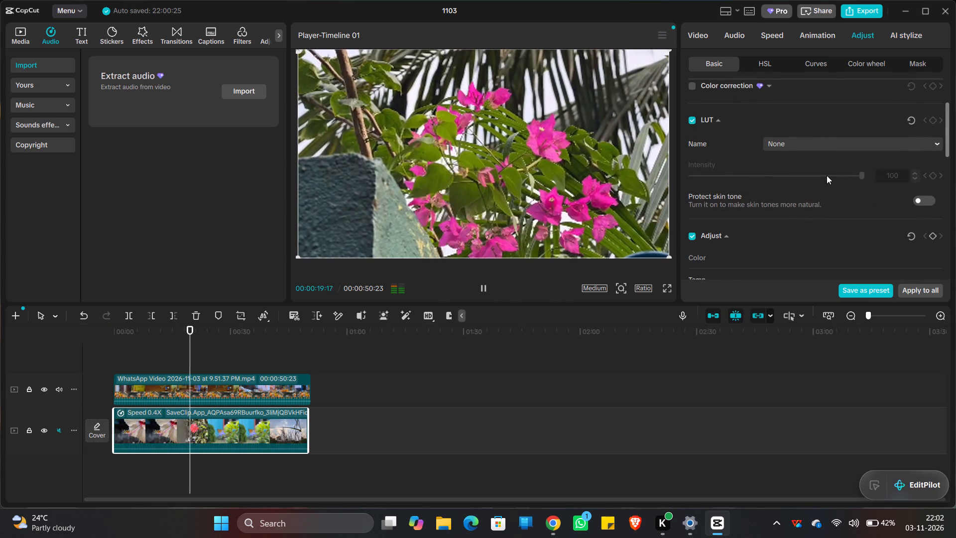
click(907, 121)
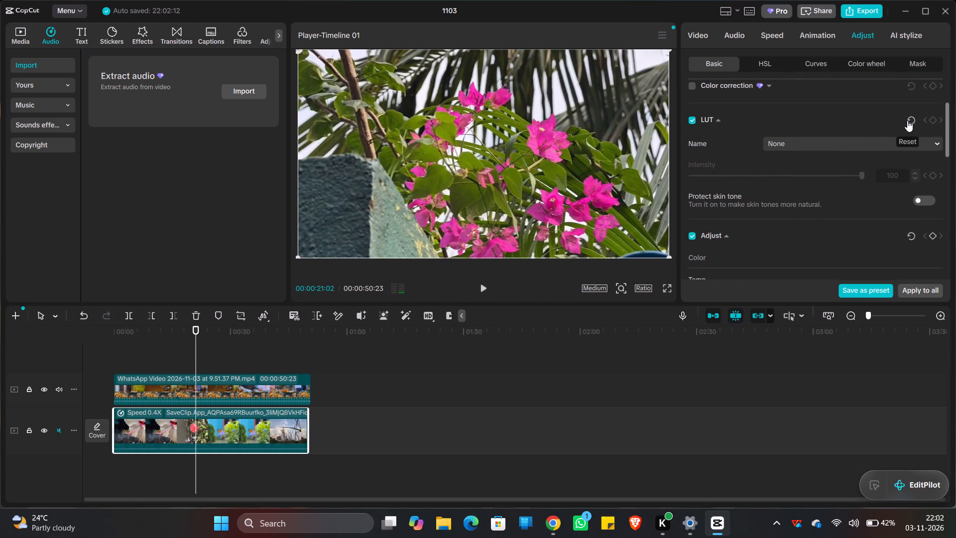
click(907, 121)
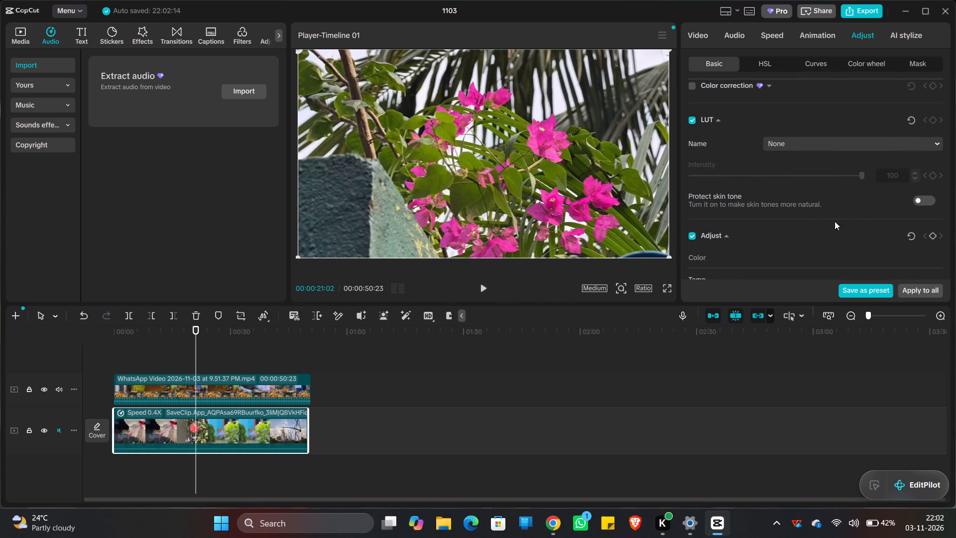
Play on to about 00:00:26:03 and cool the SaveClip video's colour temperature to -22.
key(space)
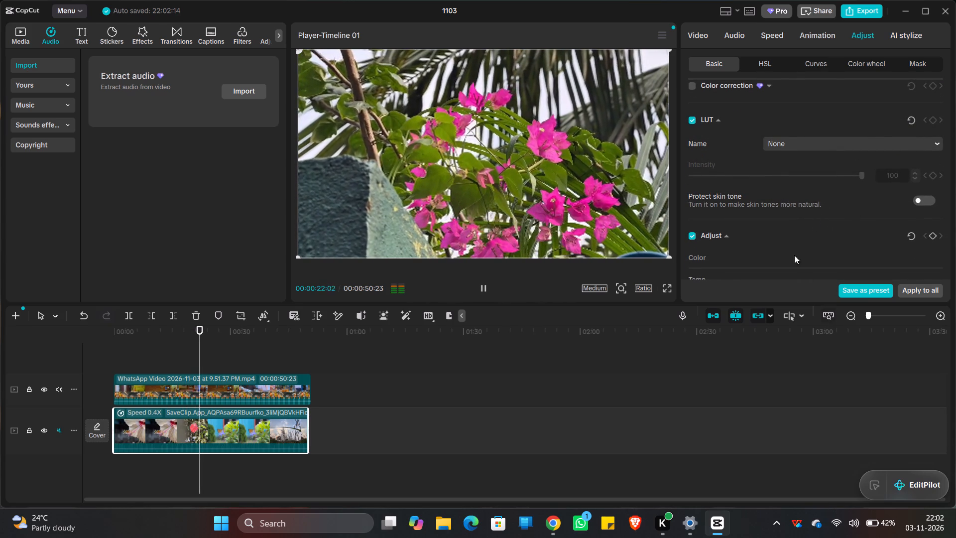
scroll(796, 216, down, 2)
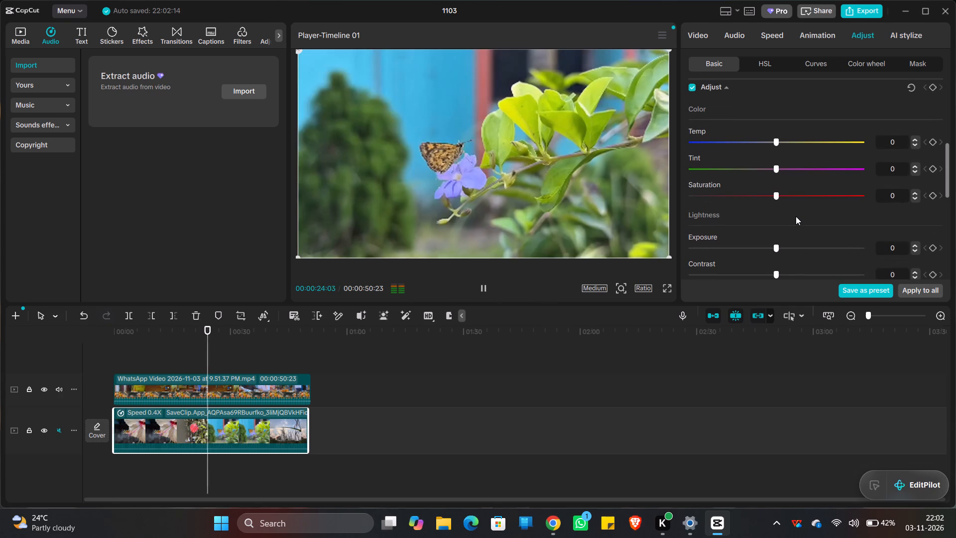
drag(775, 140, 767, 140)
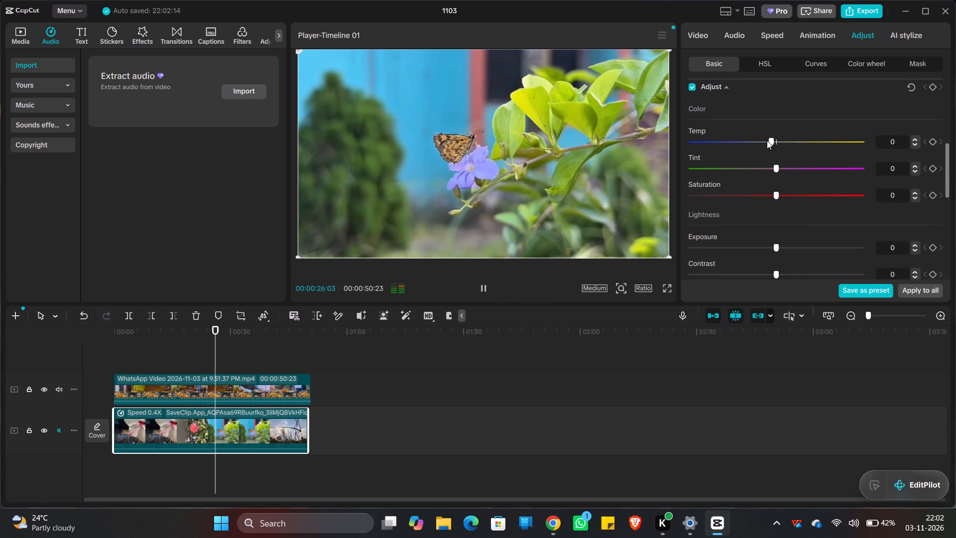
drag(767, 140, 765, 140)
drag(765, 140, 748, 138)
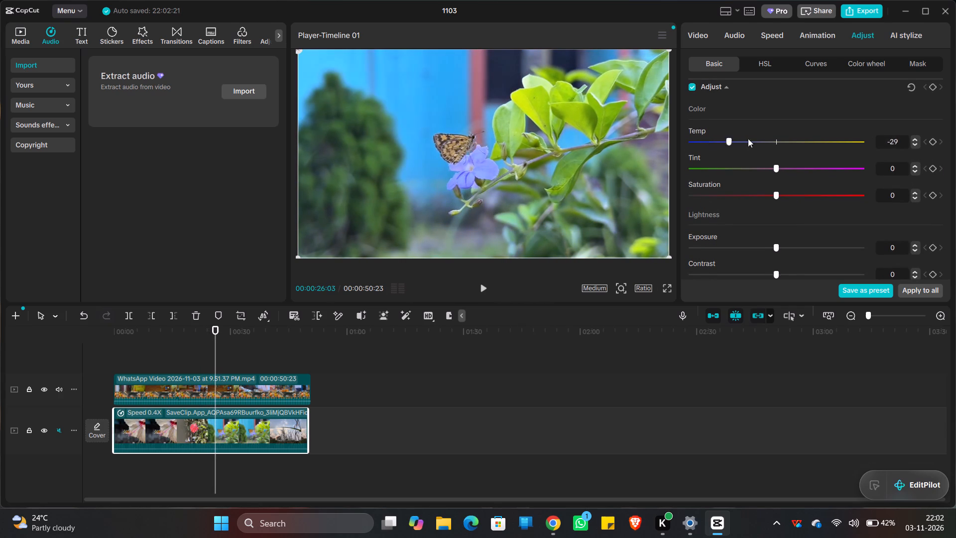
drag(748, 138, 755, 136)
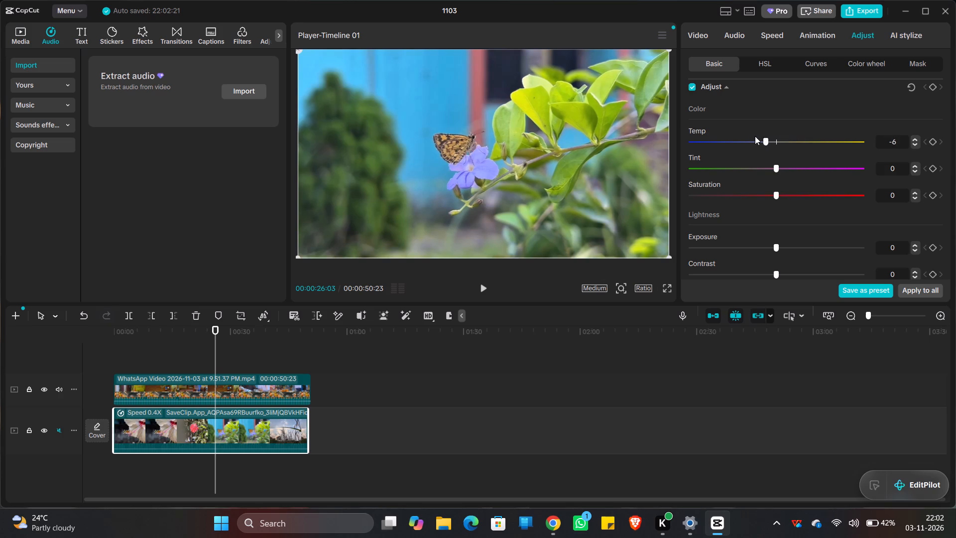
drag(755, 136, 733, 133)
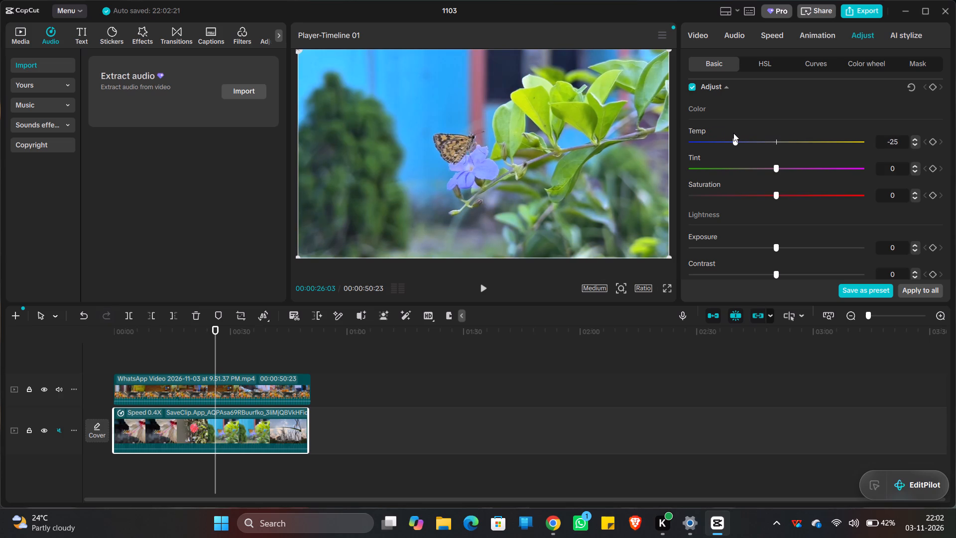
drag(733, 133, 736, 135)
Try green and magenta tints on the SaveClip video and set its tint to 12.
drag(775, 166, 711, 164)
drag(711, 164, 826, 162)
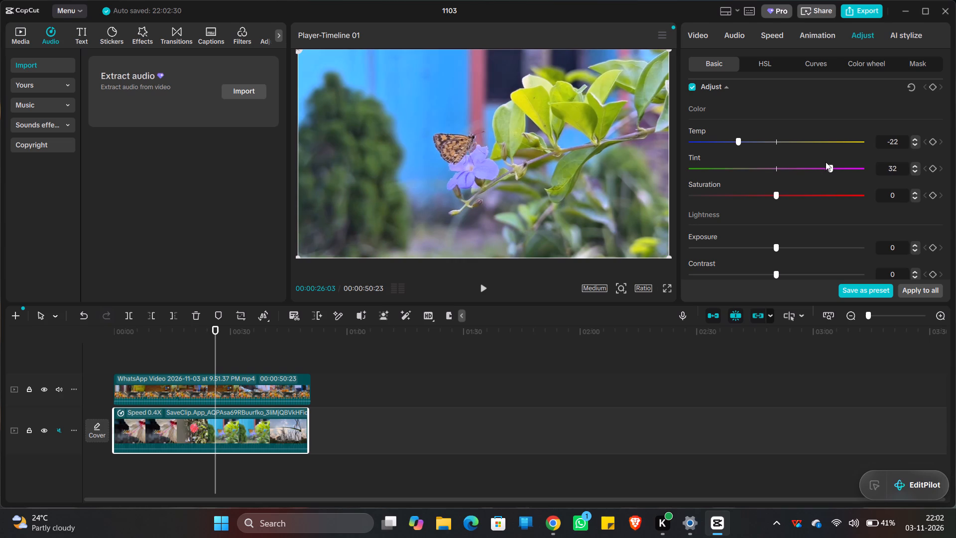
drag(826, 162, 738, 162)
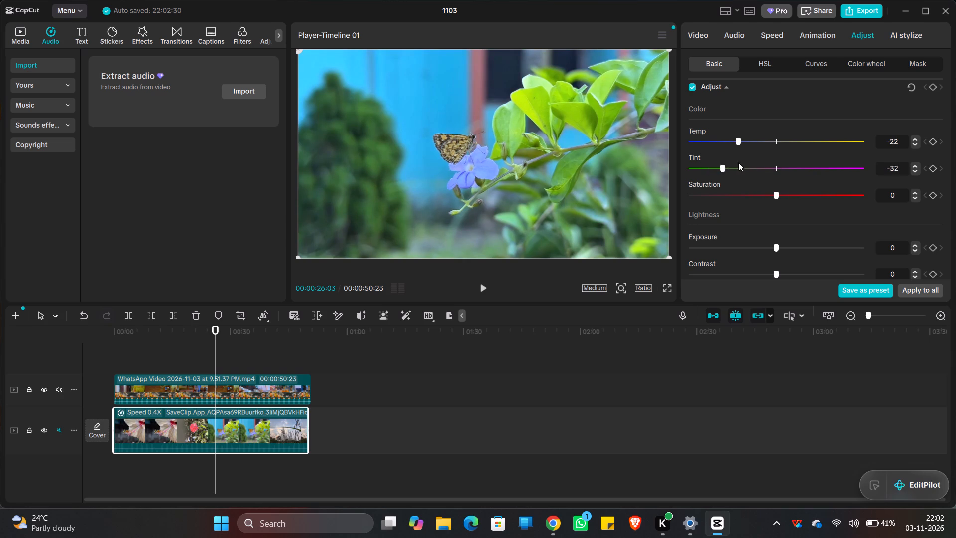
drag(738, 162, 799, 163)
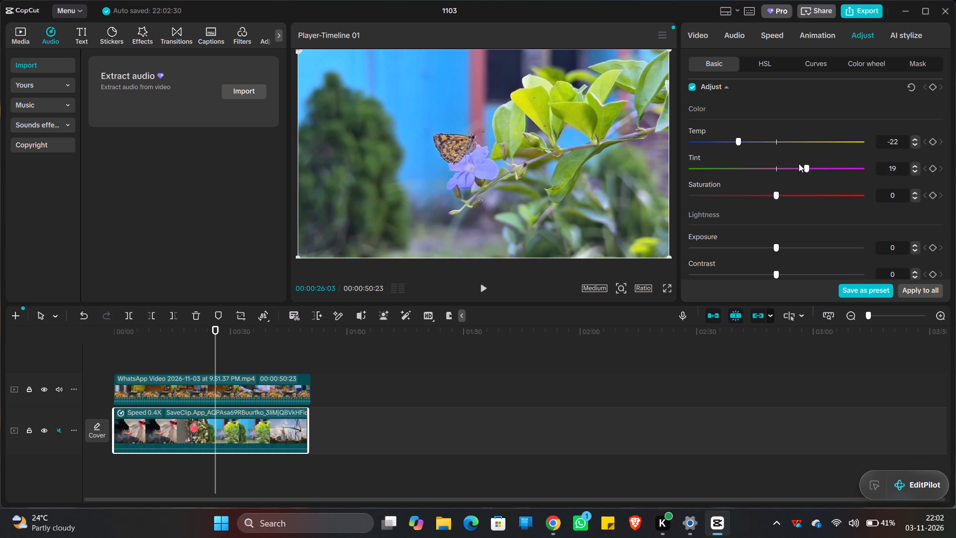
drag(799, 163, 794, 164)
Set the SaveClip video's saturation to 23.
drag(774, 193, 784, 199)
drag(784, 199, 834, 191)
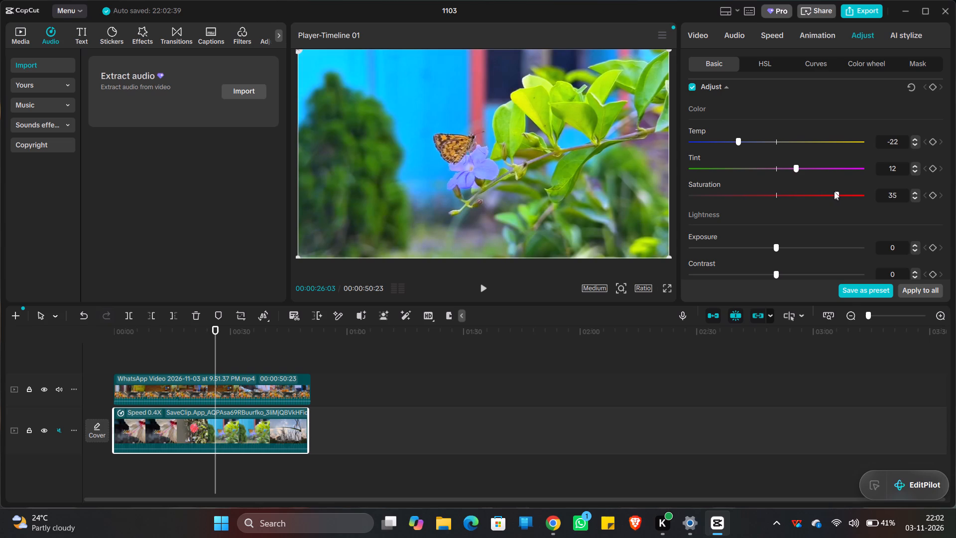
drag(834, 191, 813, 194)
Try brighter and darker exposure on the SaveClip video and set its exposure to -12.
scroll(808, 205, down, 1)
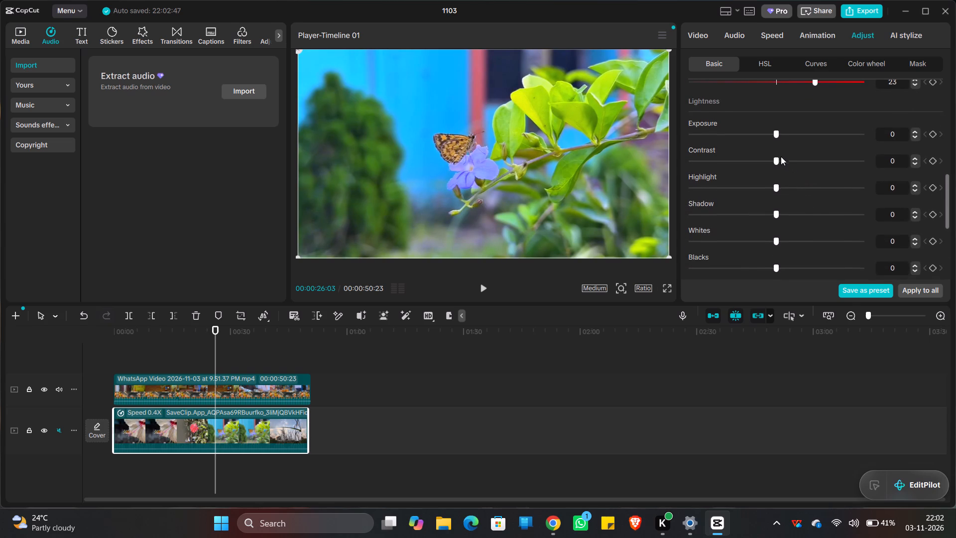
drag(776, 132, 783, 134)
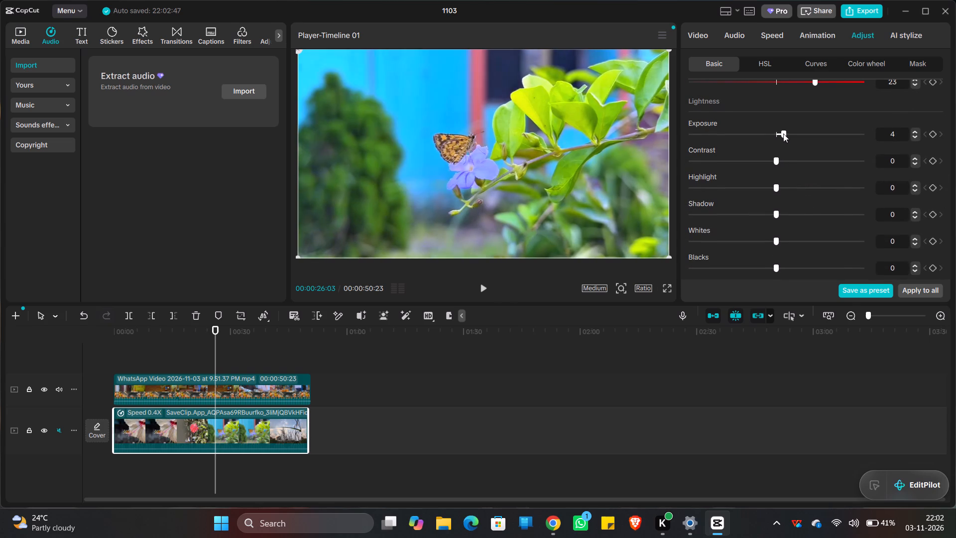
drag(783, 134, 773, 142)
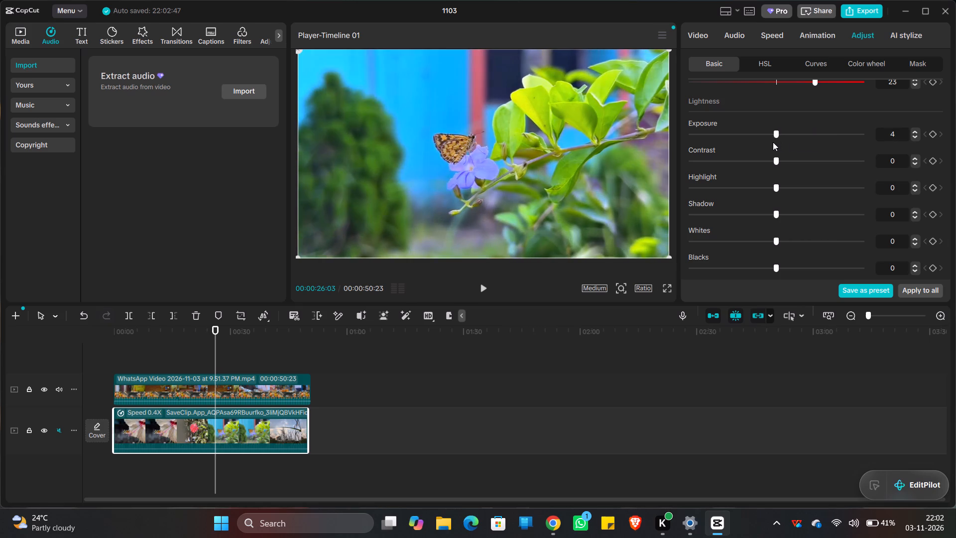
drag(773, 142, 752, 142)
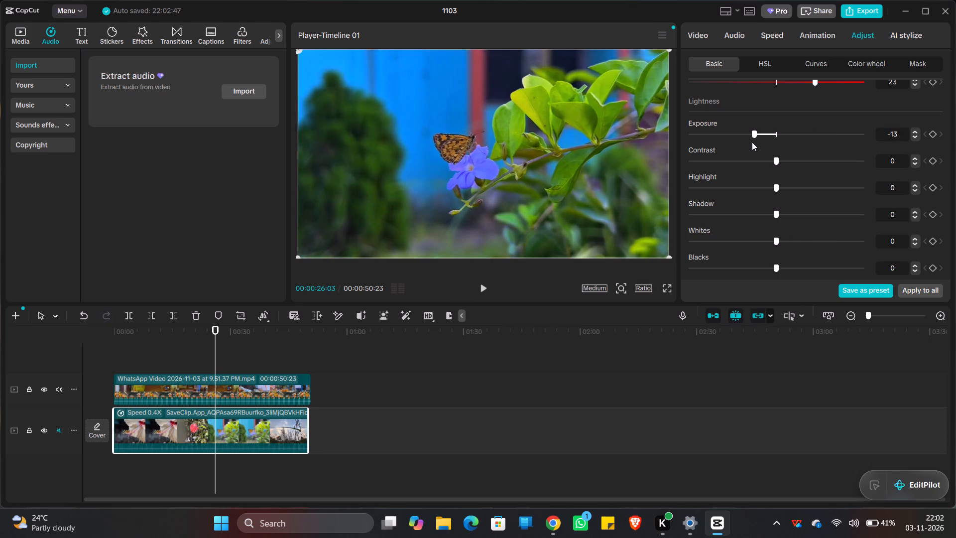
drag(752, 142, 753, 142)
drag(753, 142, 754, 142)
Compare lower and higher contrast on the SaveClip video and set its contrast to 14.
drag(775, 159, 726, 160)
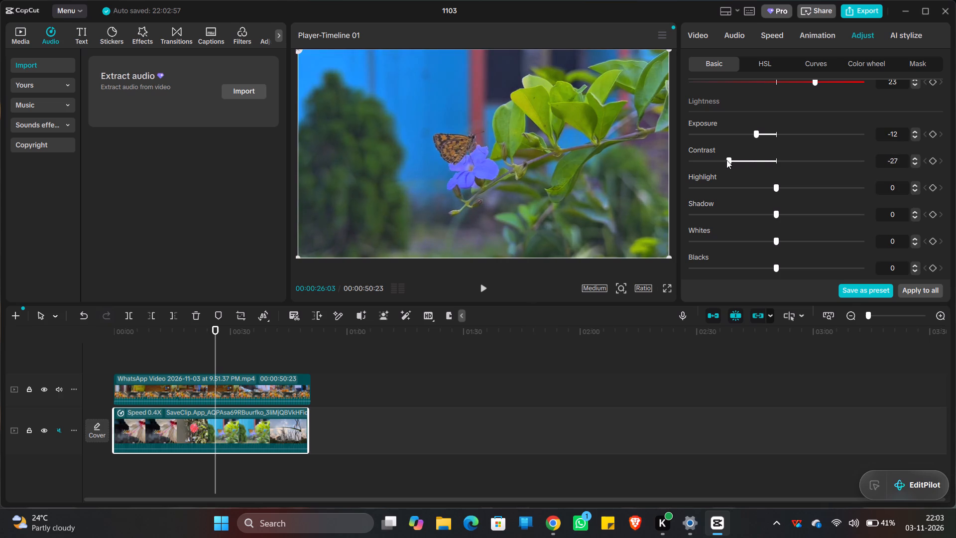
drag(726, 160, 797, 160)
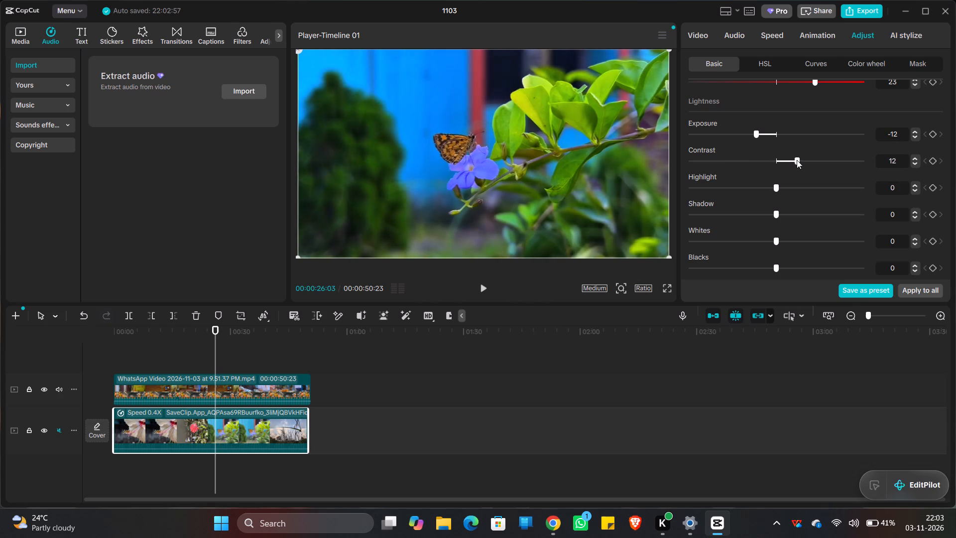
drag(797, 160, 810, 159)
drag(810, 159, 739, 160)
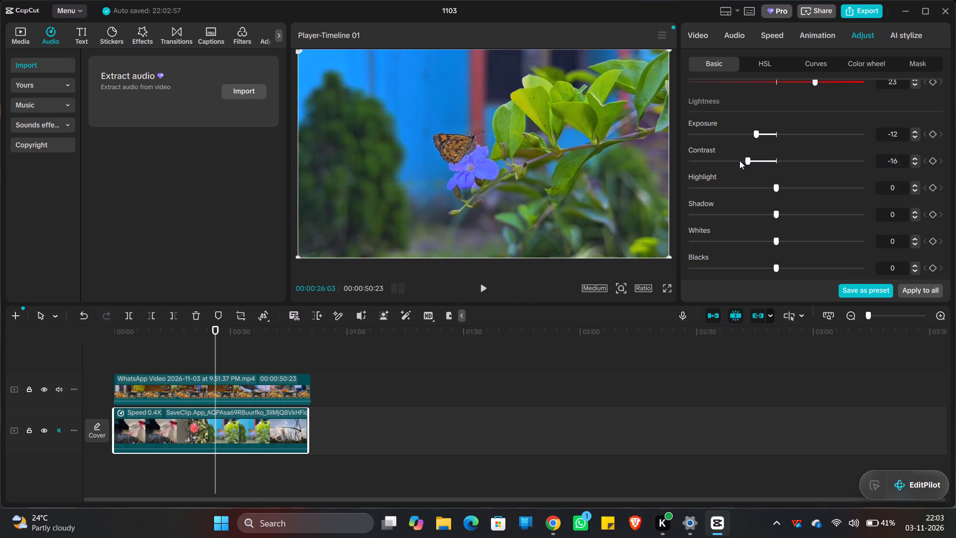
drag(739, 160, 722, 161)
drag(722, 161, 748, 161)
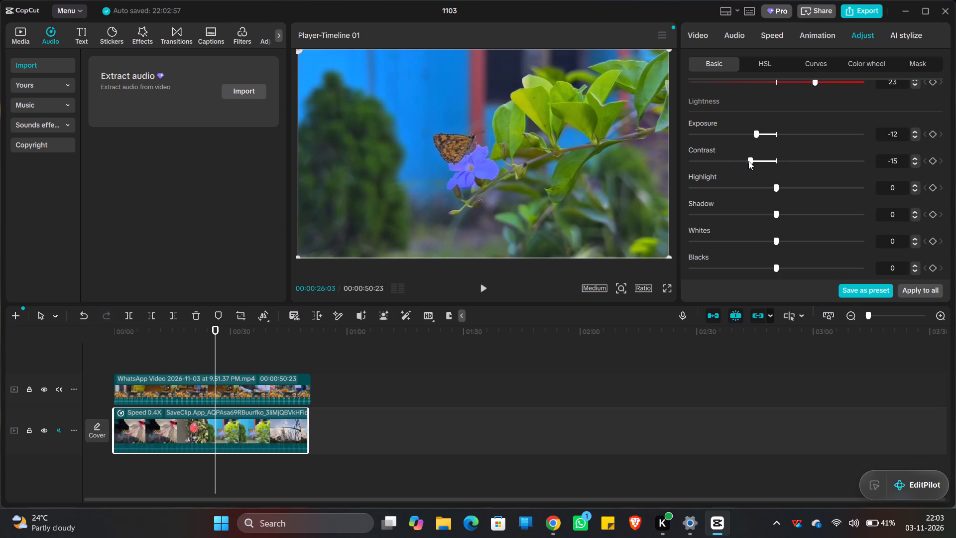
drag(748, 161, 807, 161)
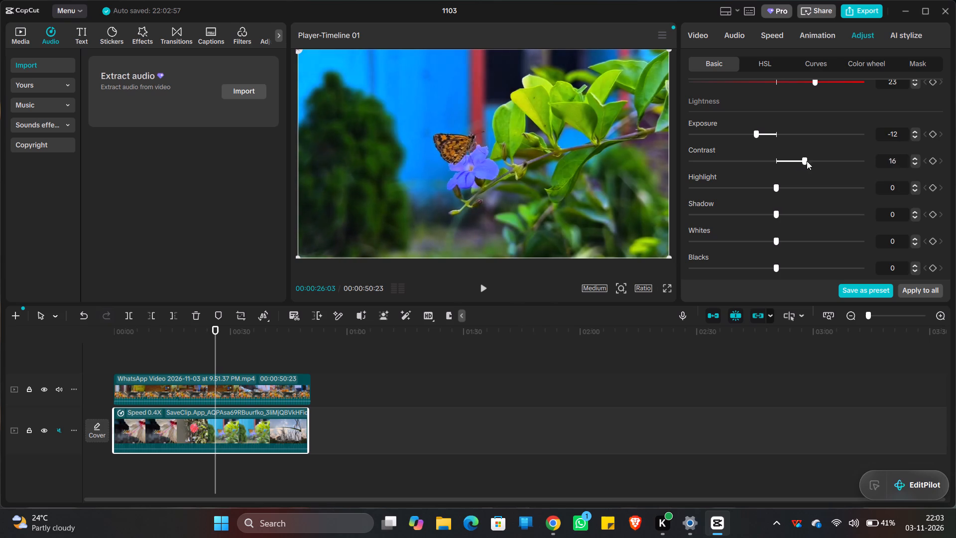
drag(807, 161, 798, 161)
drag(798, 161, 798, 161)
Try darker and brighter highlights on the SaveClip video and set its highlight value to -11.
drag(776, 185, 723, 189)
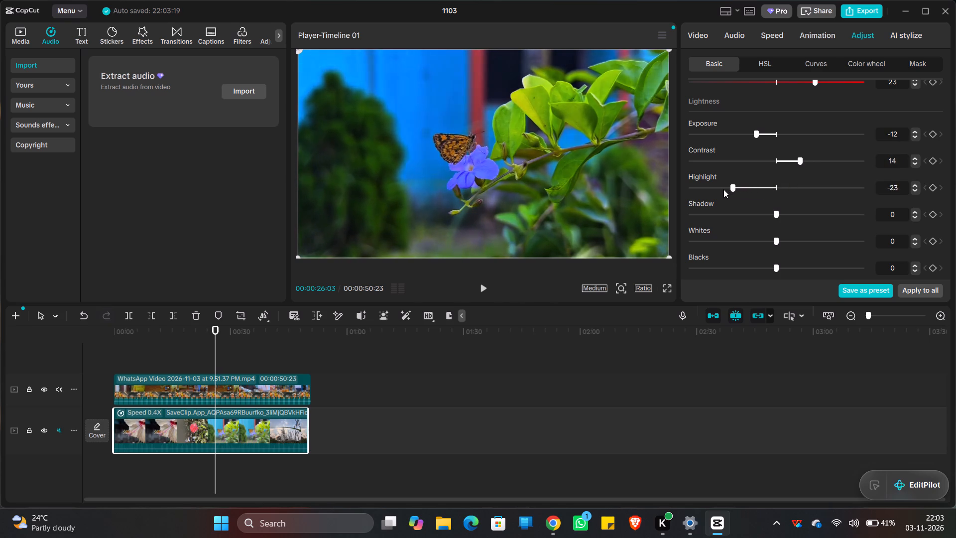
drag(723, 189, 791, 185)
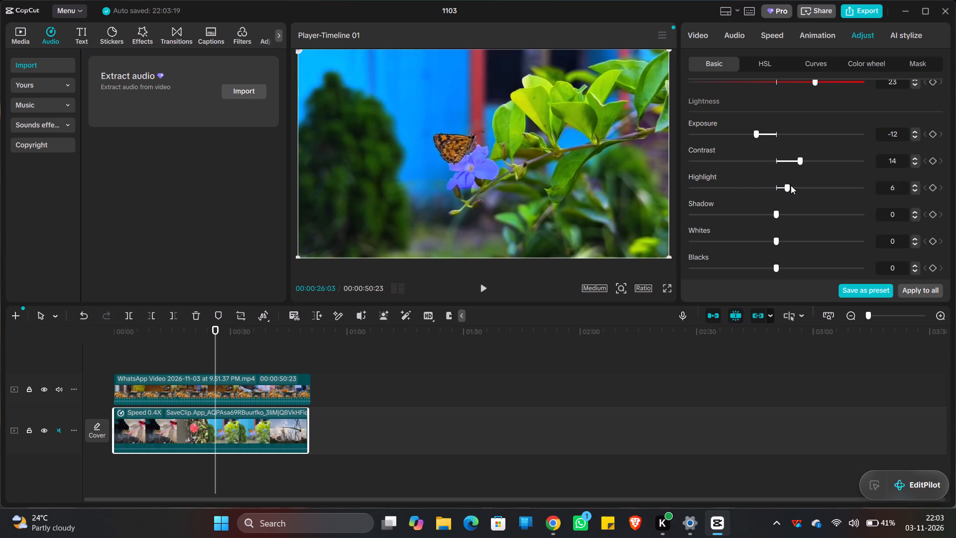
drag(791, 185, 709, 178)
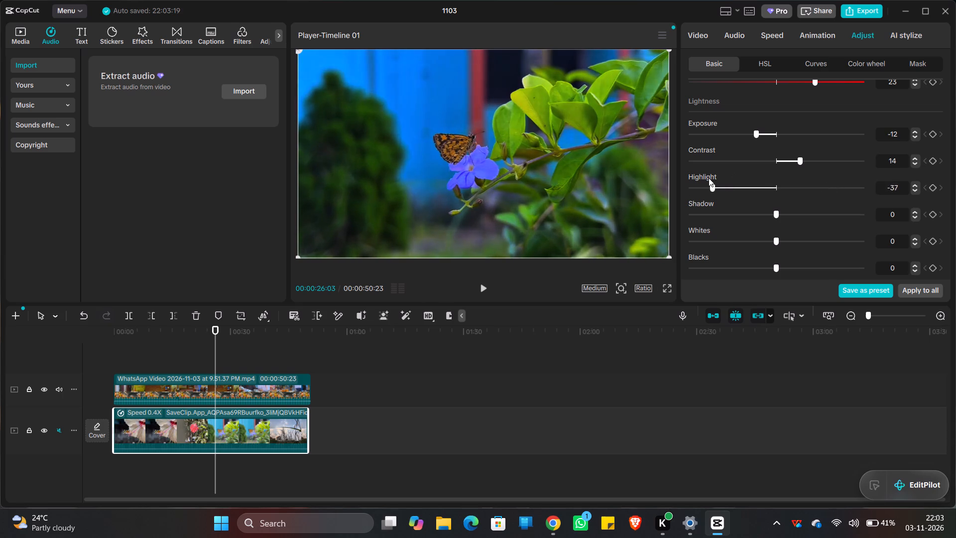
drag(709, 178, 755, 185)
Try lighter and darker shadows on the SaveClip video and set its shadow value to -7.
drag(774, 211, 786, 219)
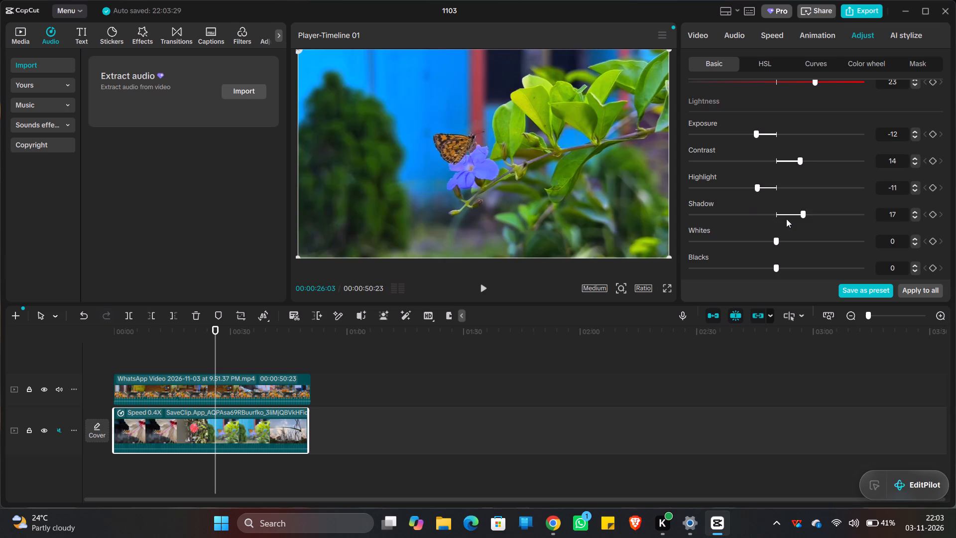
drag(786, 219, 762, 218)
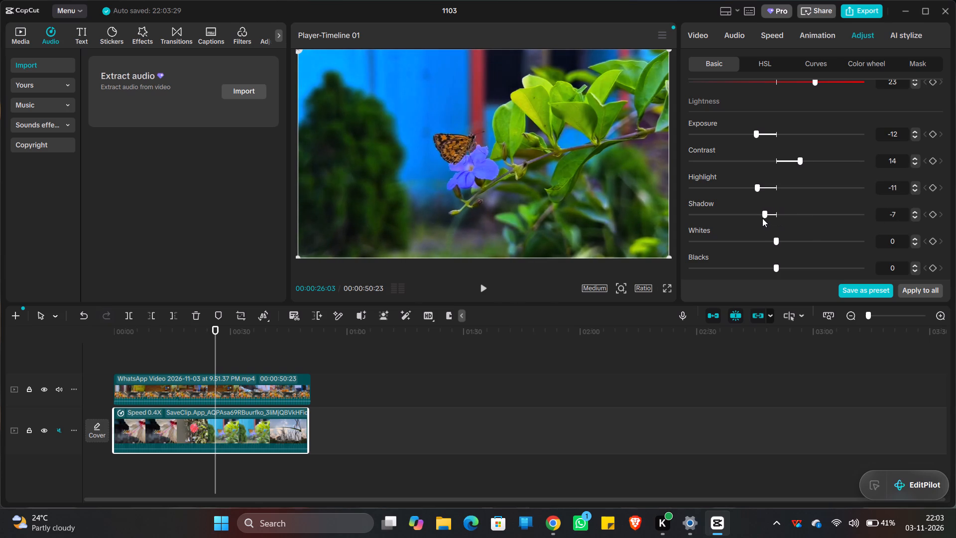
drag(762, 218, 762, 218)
Raise the SaveClip video's highlight value to 30.
drag(757, 188, 812, 187)
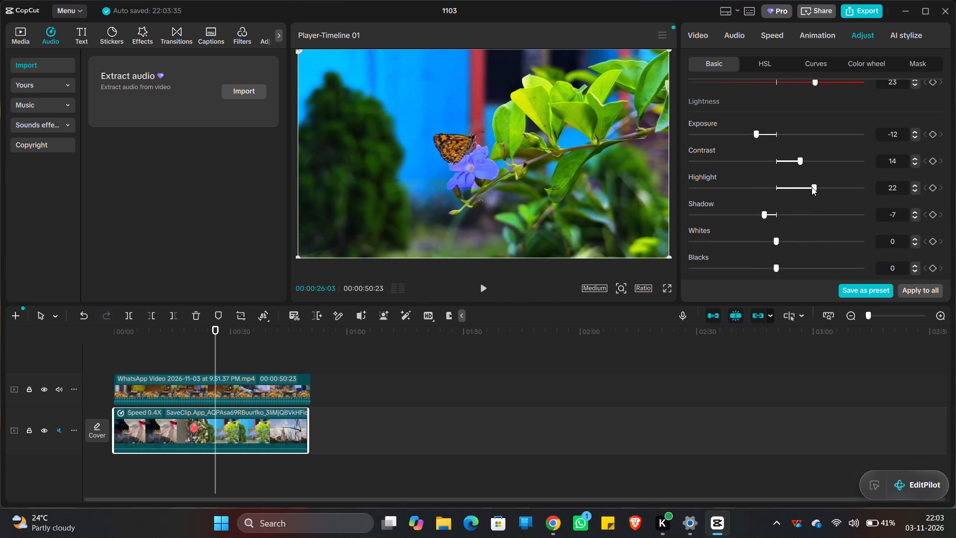
drag(812, 187, 825, 189)
Deepen the SaveClip video's shadows by setting the shadow value to -11.
drag(764, 212, 753, 212)
drag(753, 212, 755, 212)
Set the SaveClip video's whites to 12 in the lightness adjustments.
drag(776, 238, 796, 240)
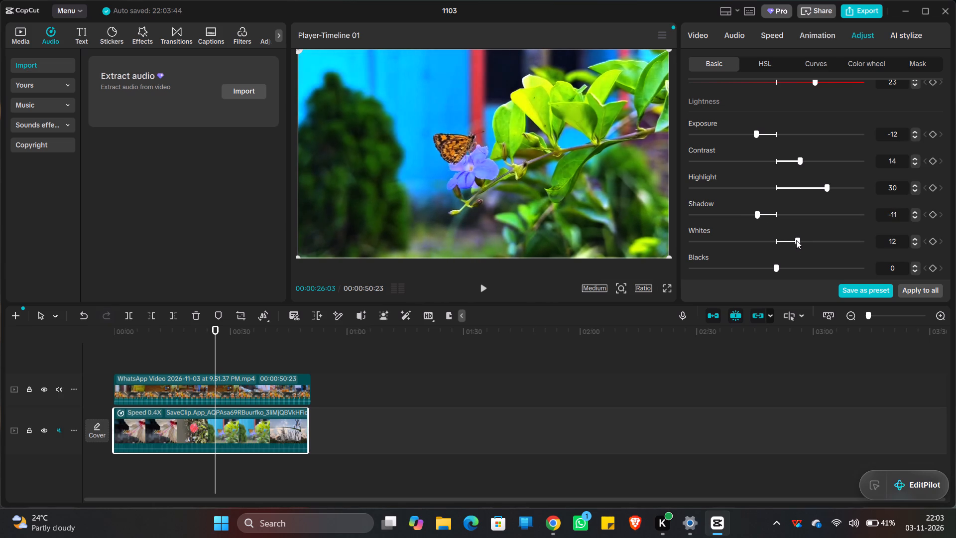
drag(796, 240, 796, 241)
drag(796, 241, 795, 241)
Try lifted and deepened blacks on the SaveClip video and set its blacks to -6.
scroll(762, 220, down, 1)
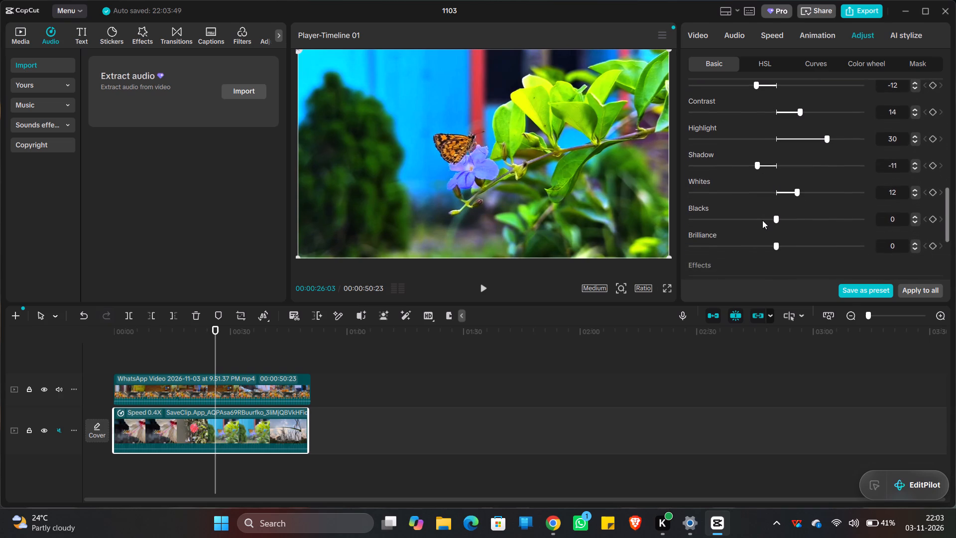
scroll(762, 220, down, 1)
drag(777, 202, 780, 206)
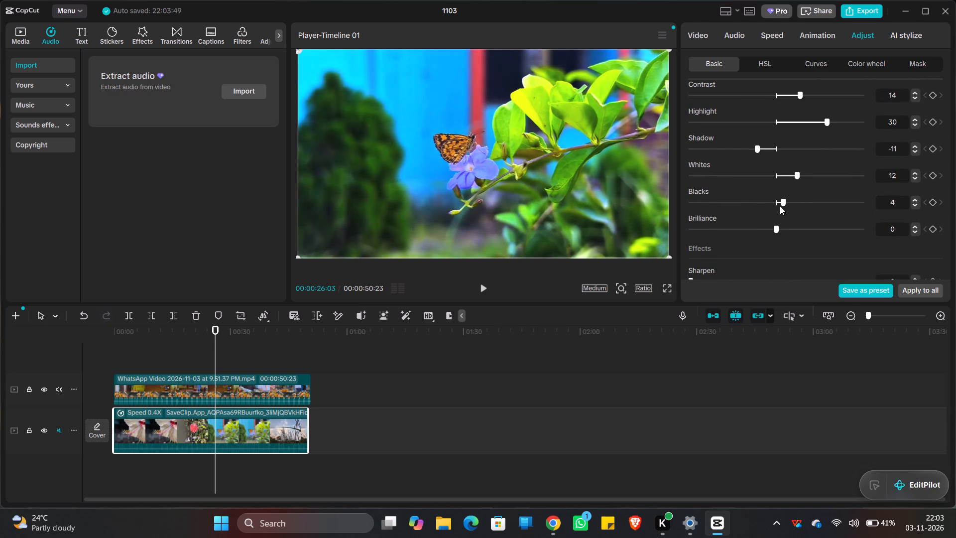
drag(780, 206, 766, 206)
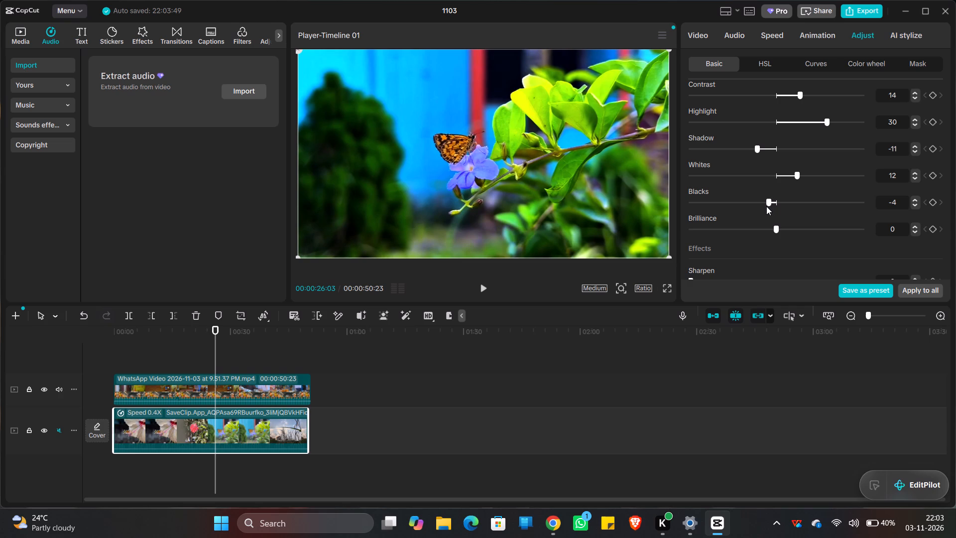
drag(766, 206, 755, 204)
drag(755, 204, 764, 204)
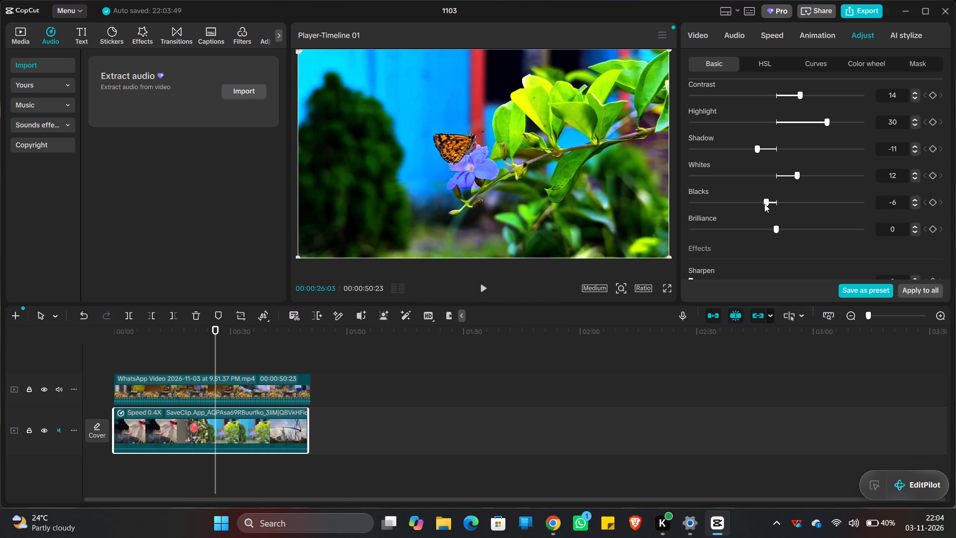
drag(764, 204, 764, 204)
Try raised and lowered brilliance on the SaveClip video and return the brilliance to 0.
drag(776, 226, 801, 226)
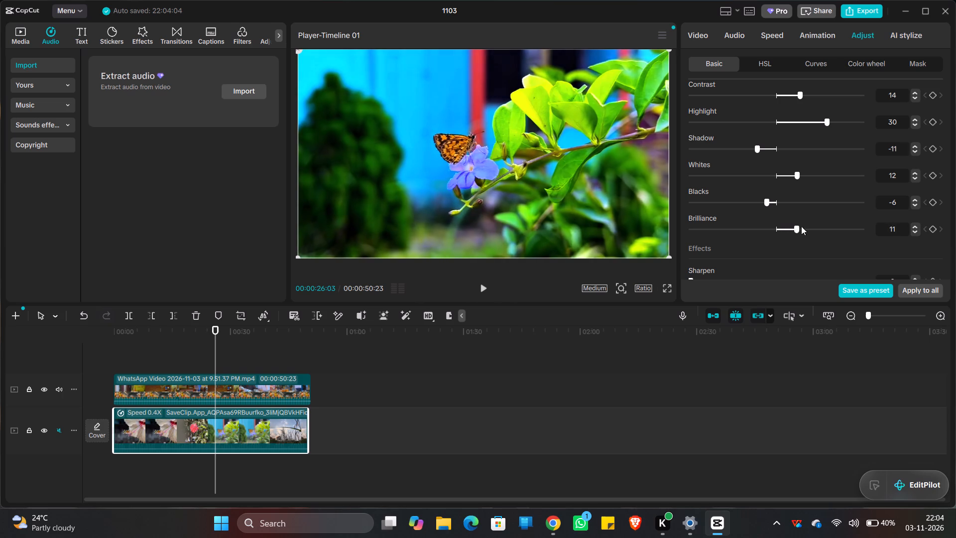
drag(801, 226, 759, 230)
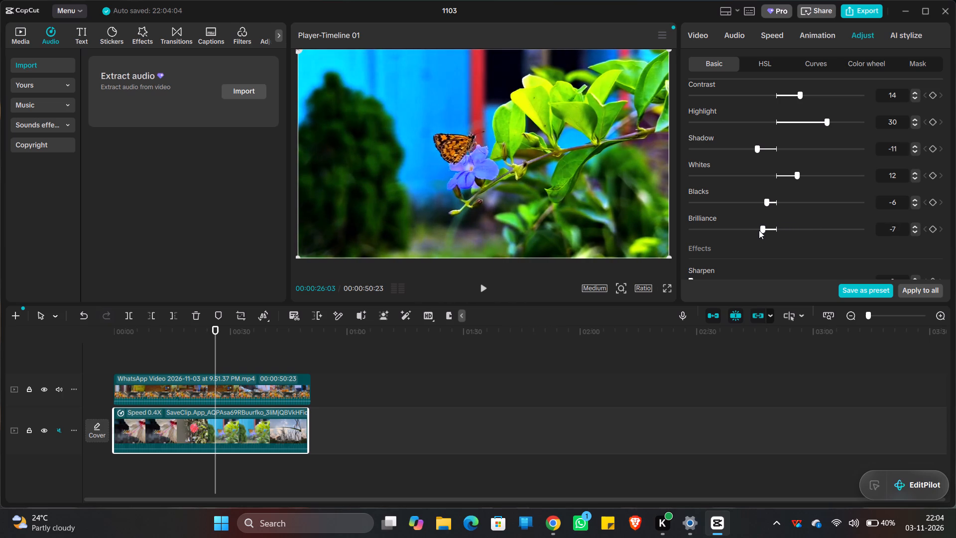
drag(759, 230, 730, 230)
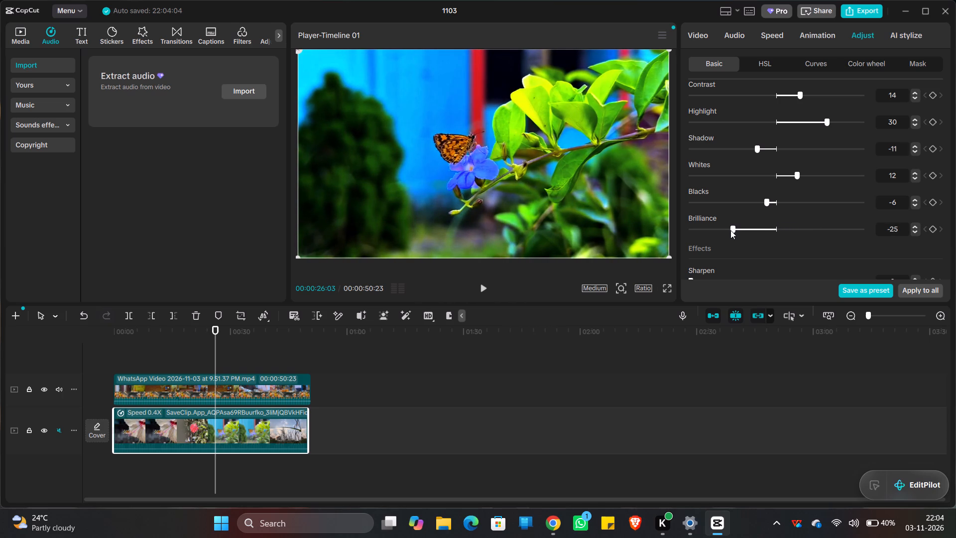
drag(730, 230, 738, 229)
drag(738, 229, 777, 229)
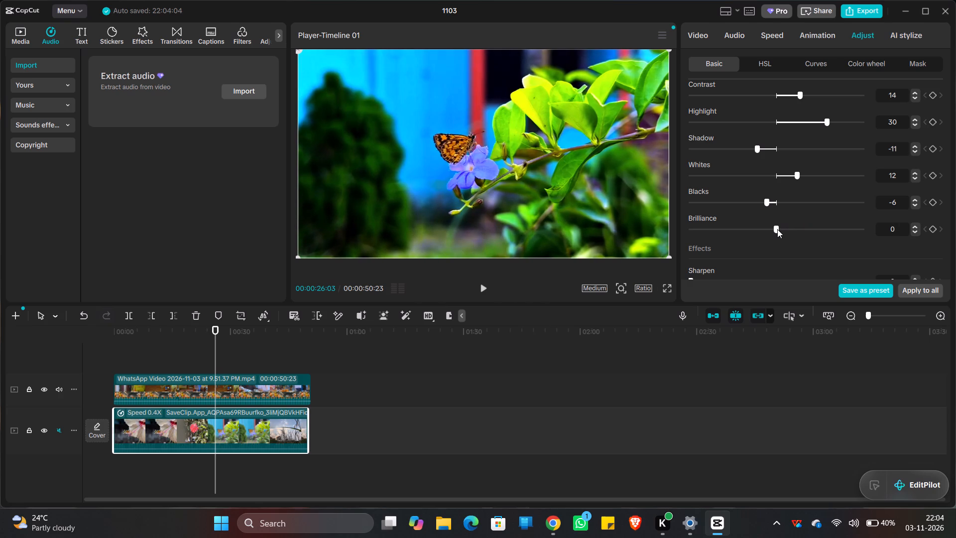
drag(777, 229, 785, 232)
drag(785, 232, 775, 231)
Try stronger sharpening on the SaveClip video and set its sharpen value to 6.
scroll(795, 230, down, 1)
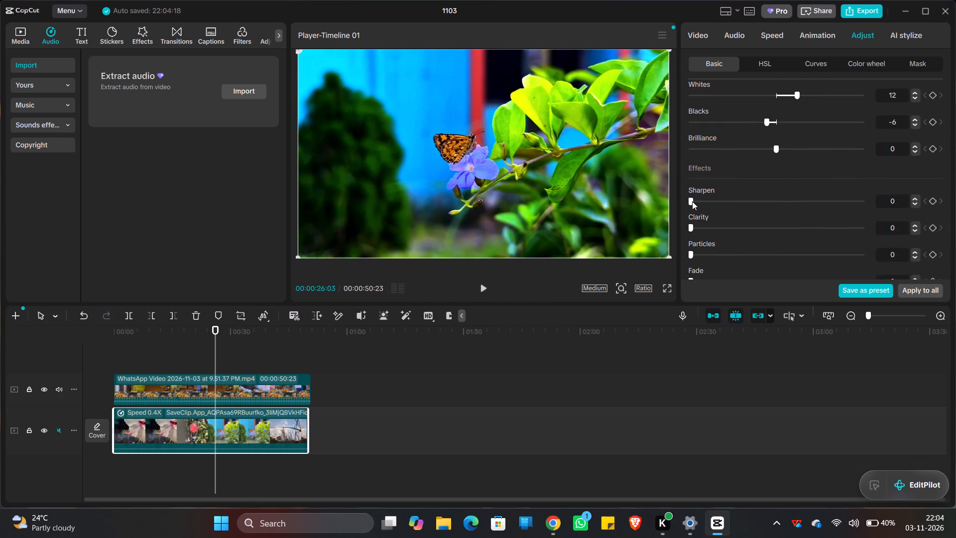
drag(692, 199, 723, 202)
drag(723, 202, 752, 200)
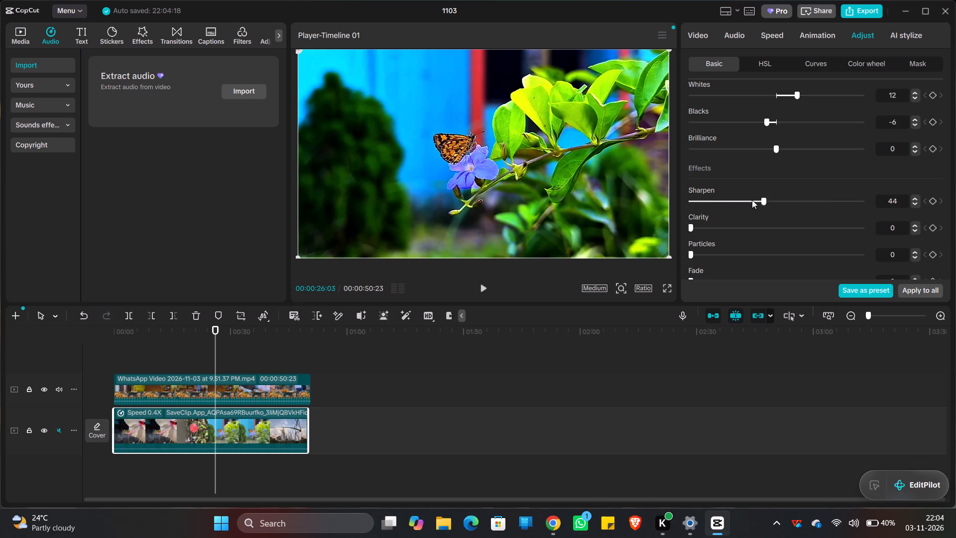
drag(752, 200, 703, 208)
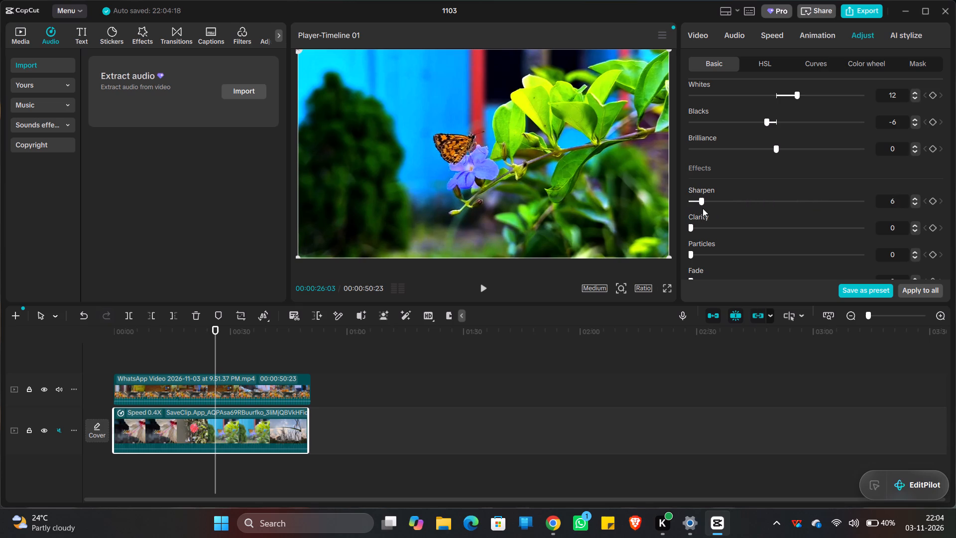
Increase the SaveClip video's clarity to 52 in the effects adjustments.
drag(688, 225, 705, 226)
drag(705, 226, 722, 228)
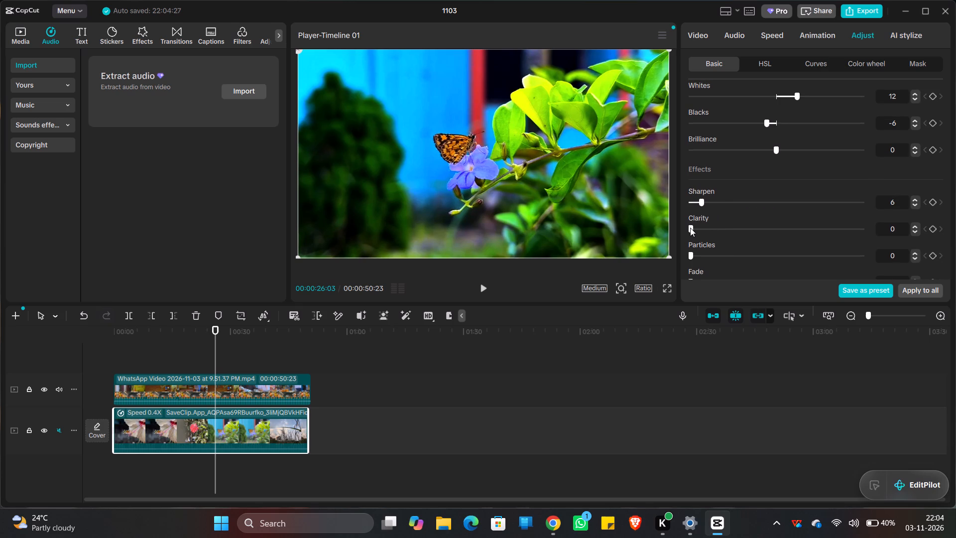
drag(690, 228, 785, 221)
drag(785, 221, 819, 221)
drag(819, 221, 777, 224)
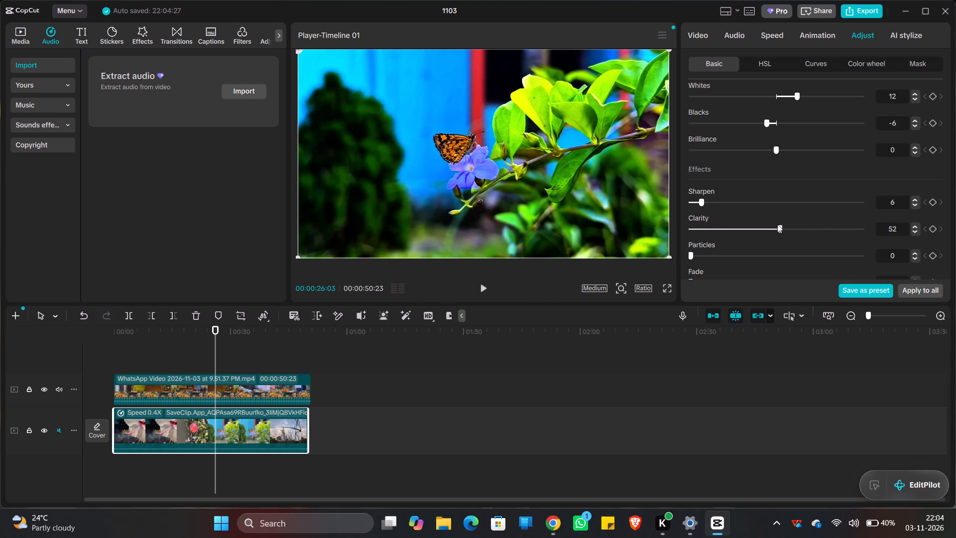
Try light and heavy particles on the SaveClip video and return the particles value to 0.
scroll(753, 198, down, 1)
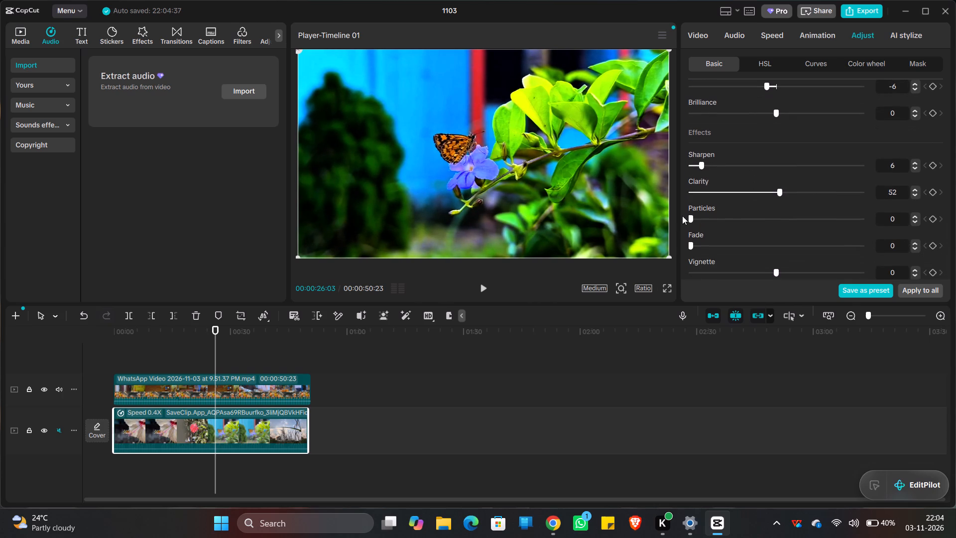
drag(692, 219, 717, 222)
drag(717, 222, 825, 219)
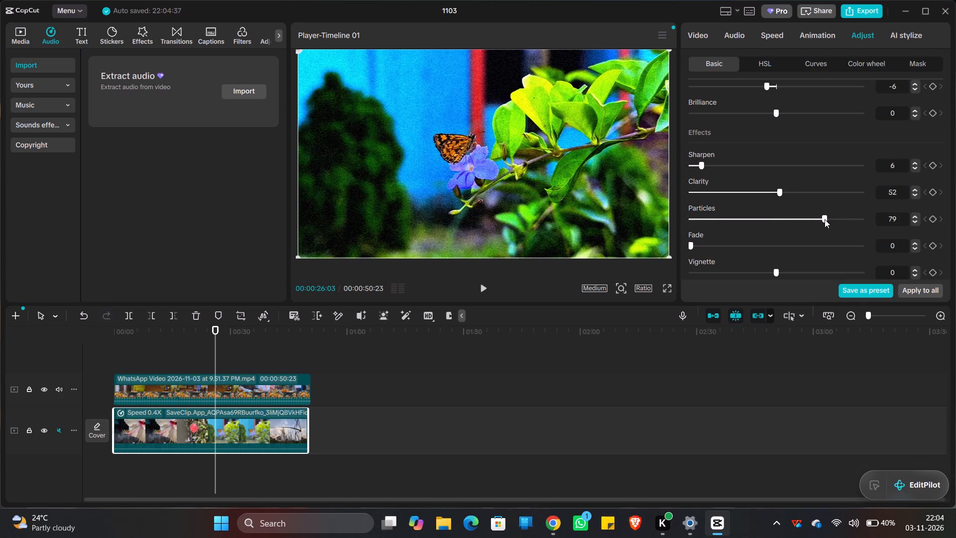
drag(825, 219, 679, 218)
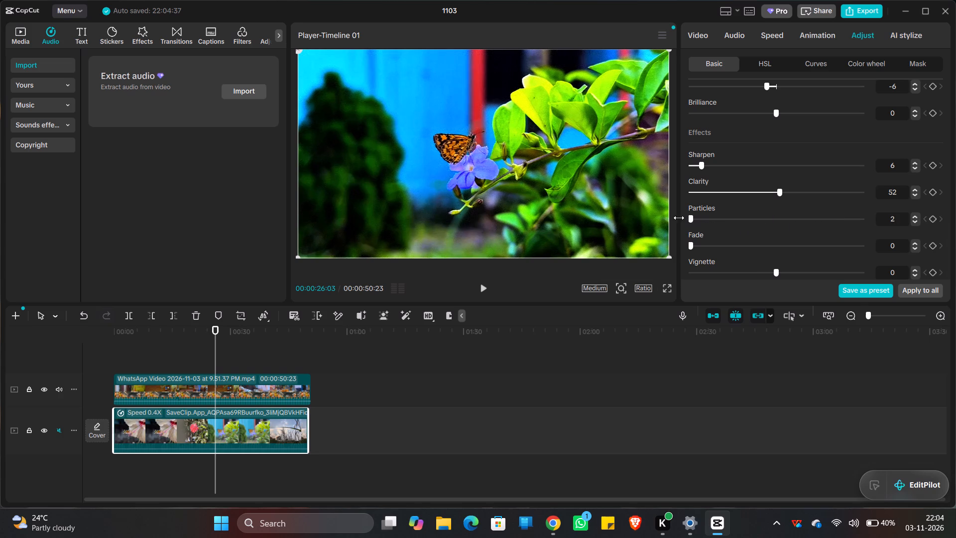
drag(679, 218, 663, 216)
Add a fade of 41 to the SaveClip video in the effects adjustments.
drag(690, 245, 793, 239)
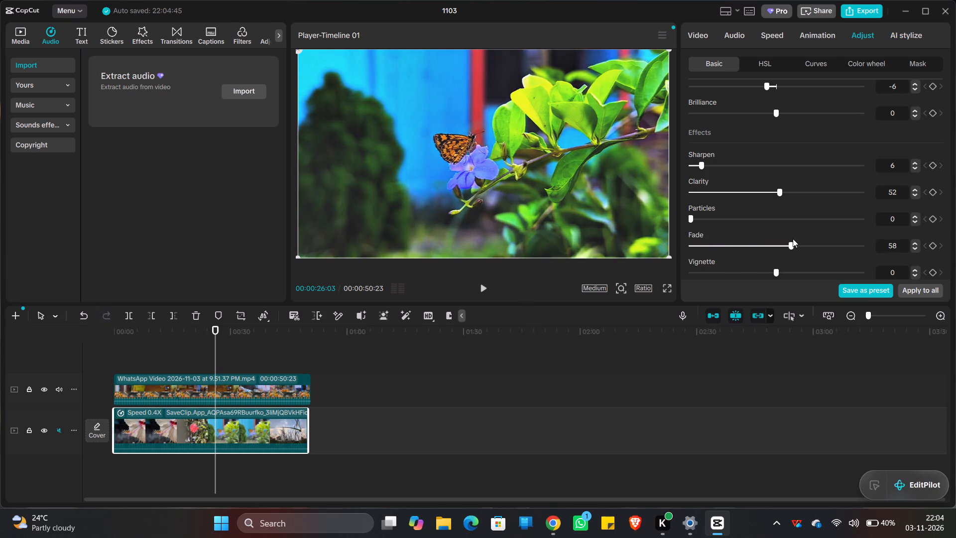
drag(793, 239, 796, 242)
drag(796, 242, 759, 241)
drag(759, 241, 761, 241)
Try a light vignette on the SaveClip video, and set a dark vignette of 17.
scroll(801, 234, down, 3)
drag(775, 269, 742, 271)
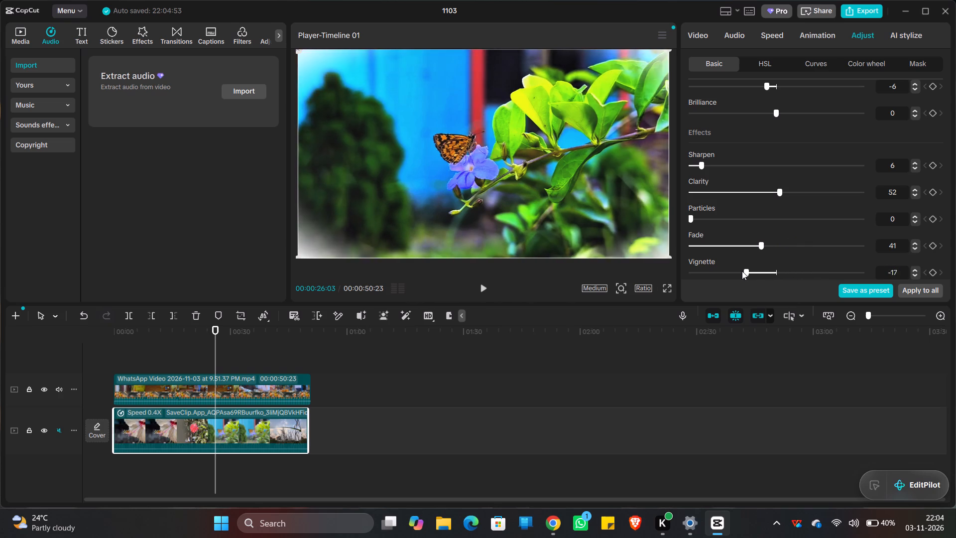
drag(742, 271, 788, 279)
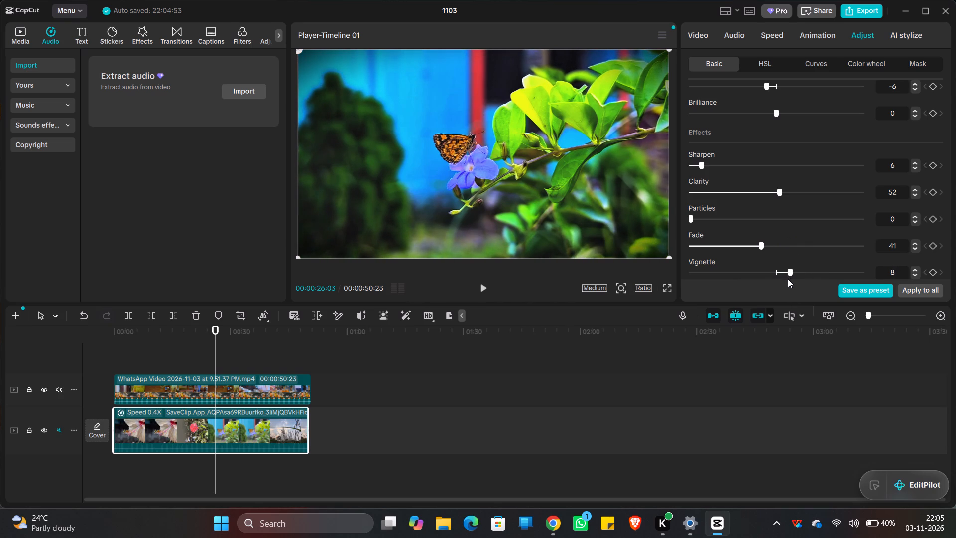
drag(788, 279, 804, 280)
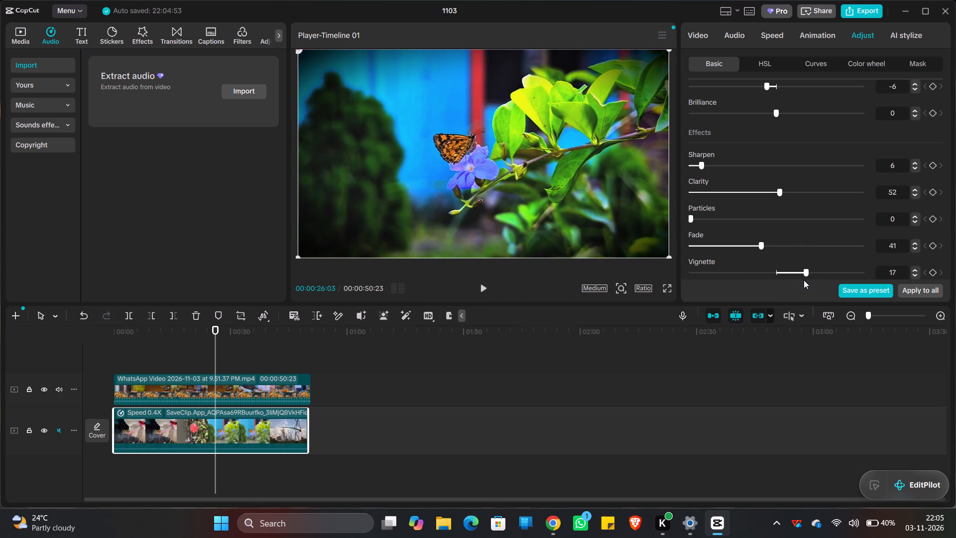
drag(804, 280, 804, 280)
Deselect the clip and play the timeline from near its start to preview the adjusted footage, pausing on the red flower shot.
scroll(789, 237, up, 2)
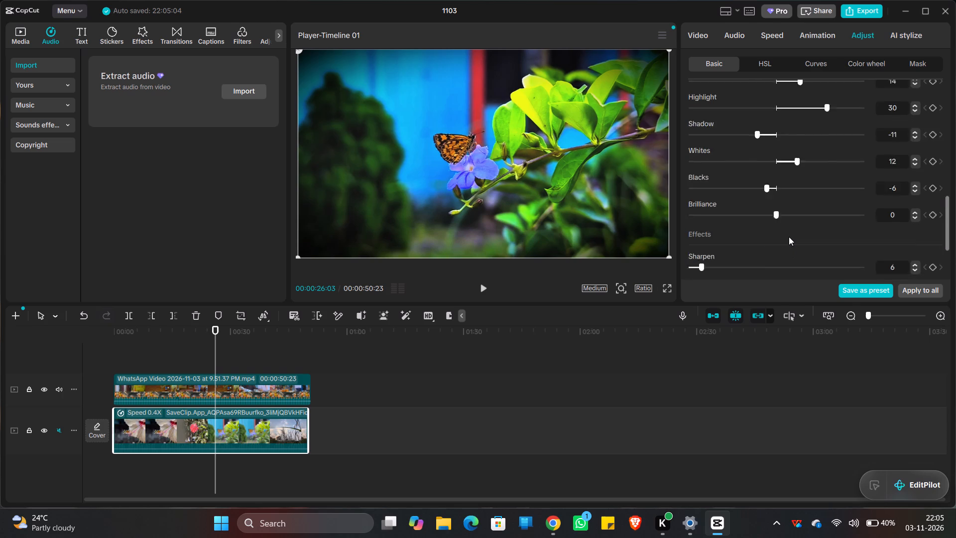
scroll(789, 237, up, 3)
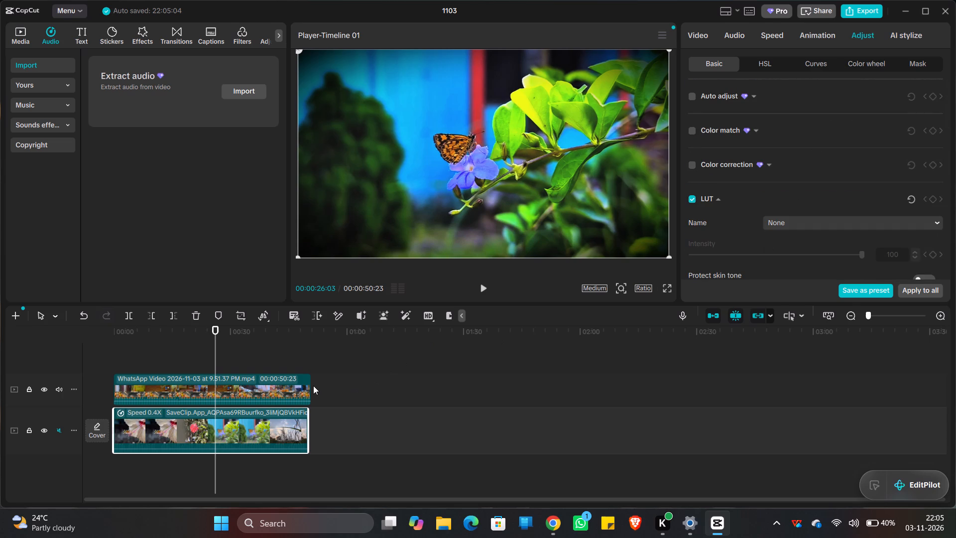
scroll(313, 386, right, 2)
click(120, 351)
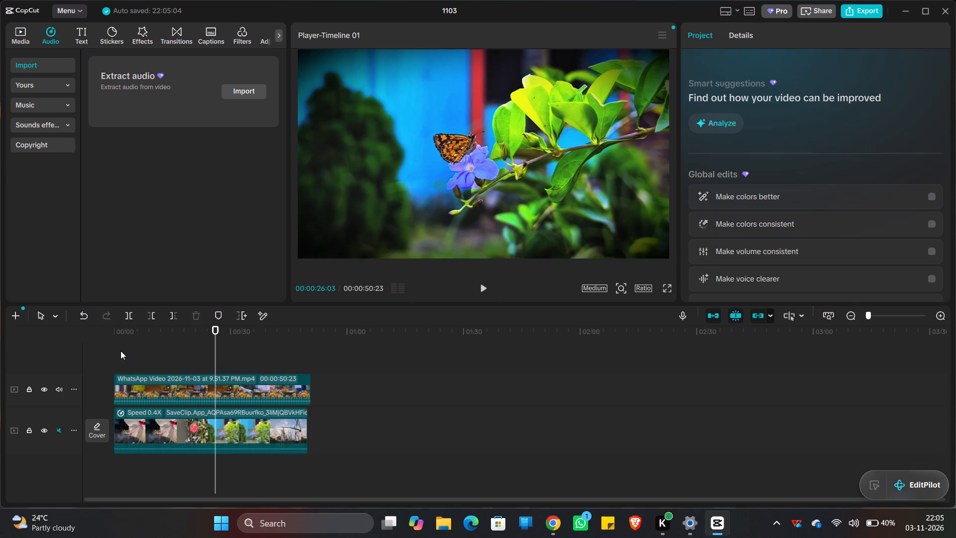
key(space)
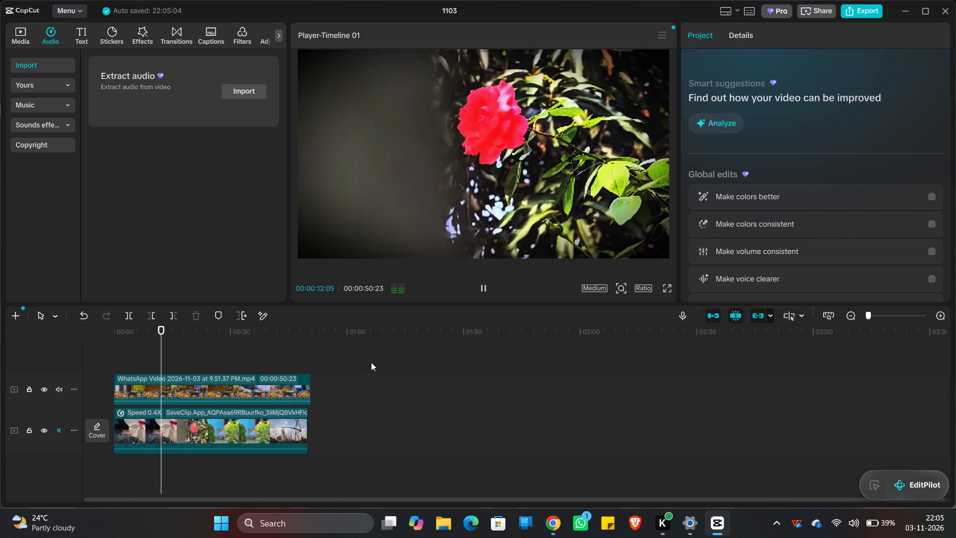
key(space)
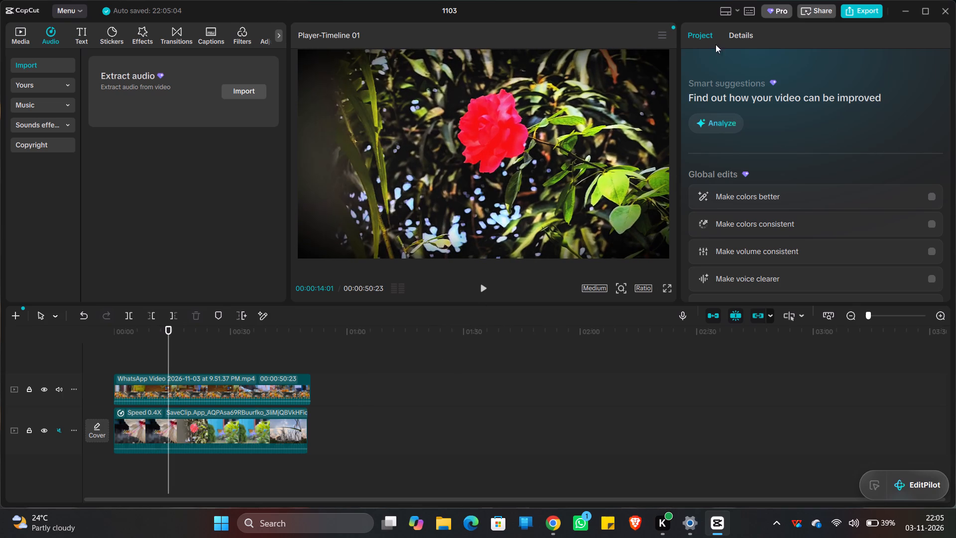
Select the SaveClip video and try stronger and weaker saturation in its basic colour adjustments, settling on -7.
click(265, 428)
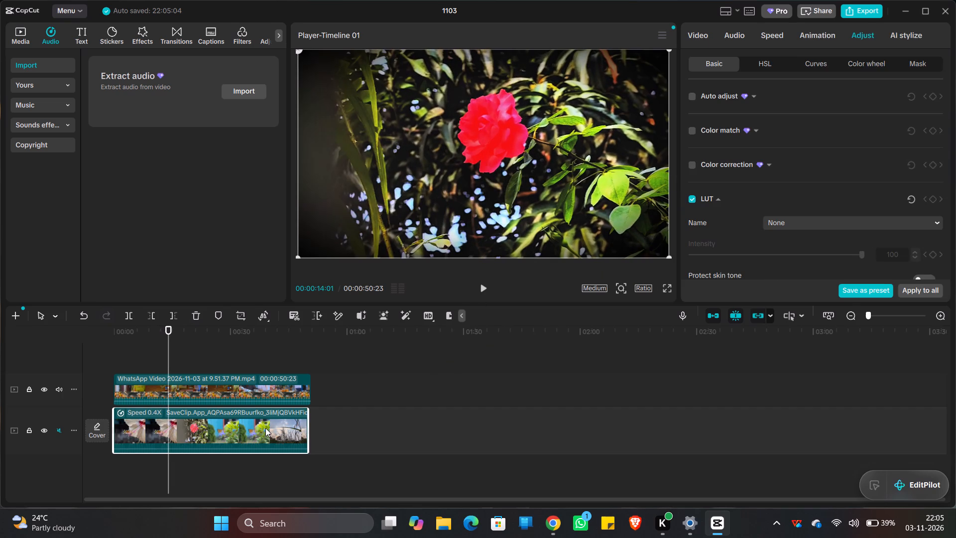
scroll(752, 177, down, 1)
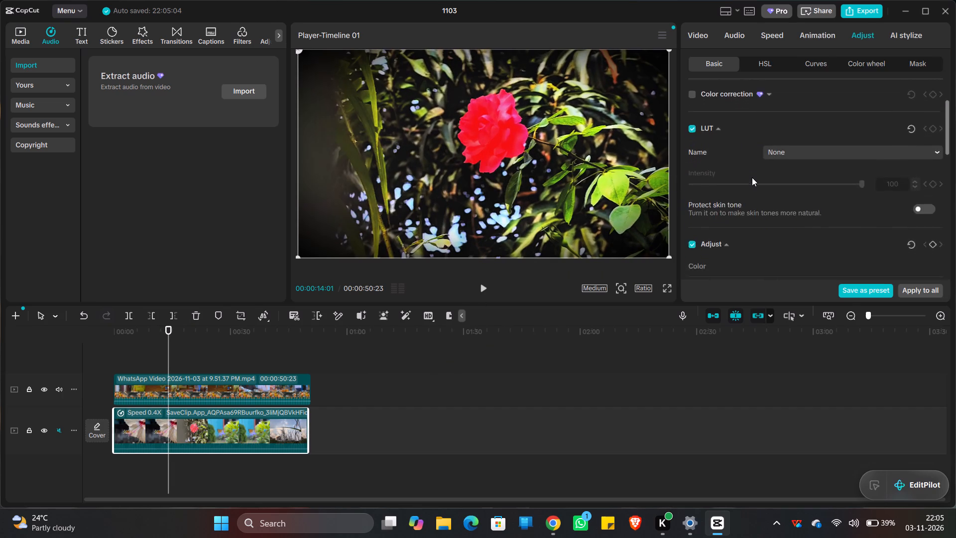
scroll(752, 177, down, 1)
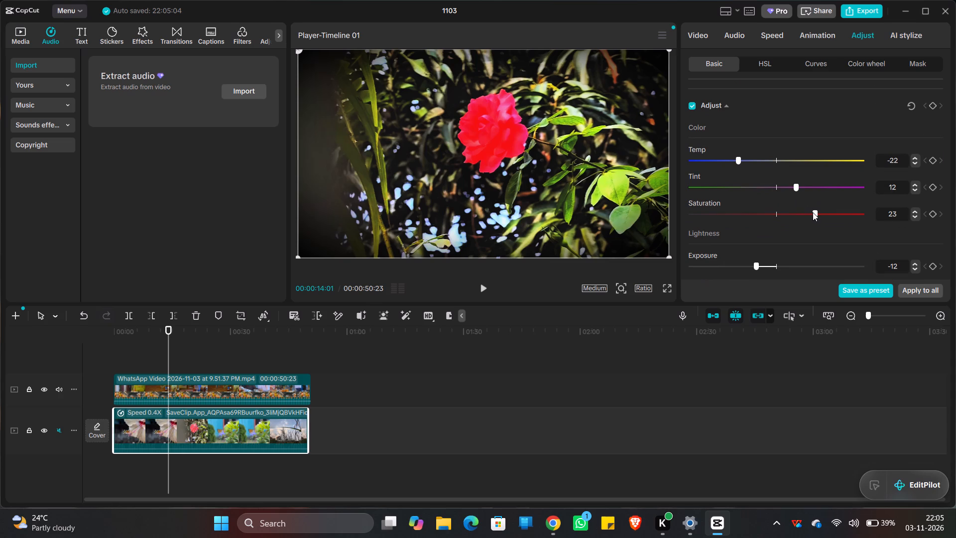
drag(813, 212, 767, 214)
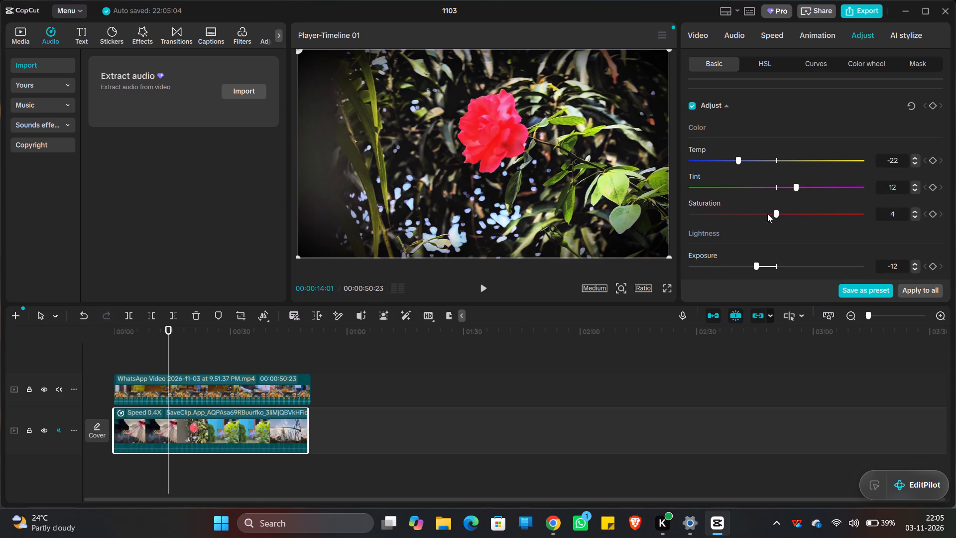
drag(767, 214, 736, 218)
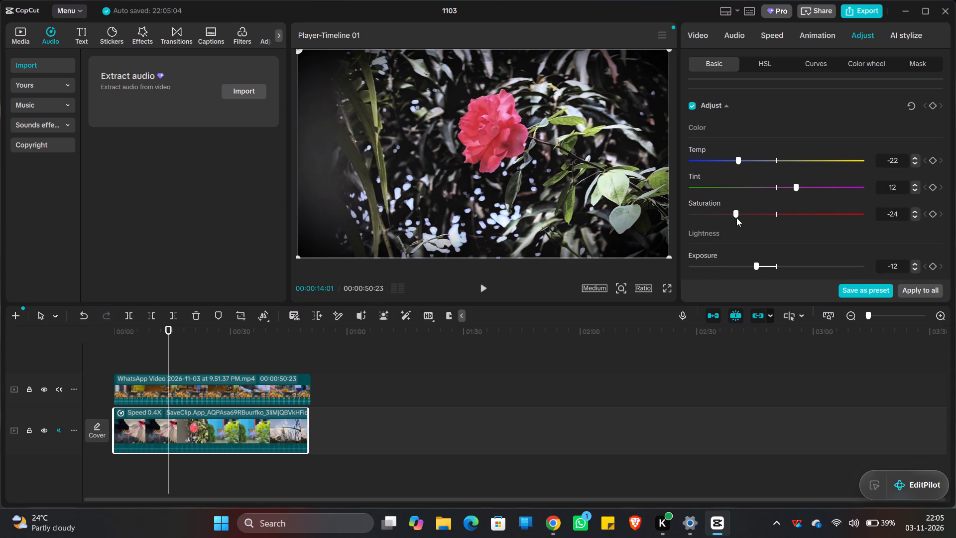
drag(736, 218, 791, 214)
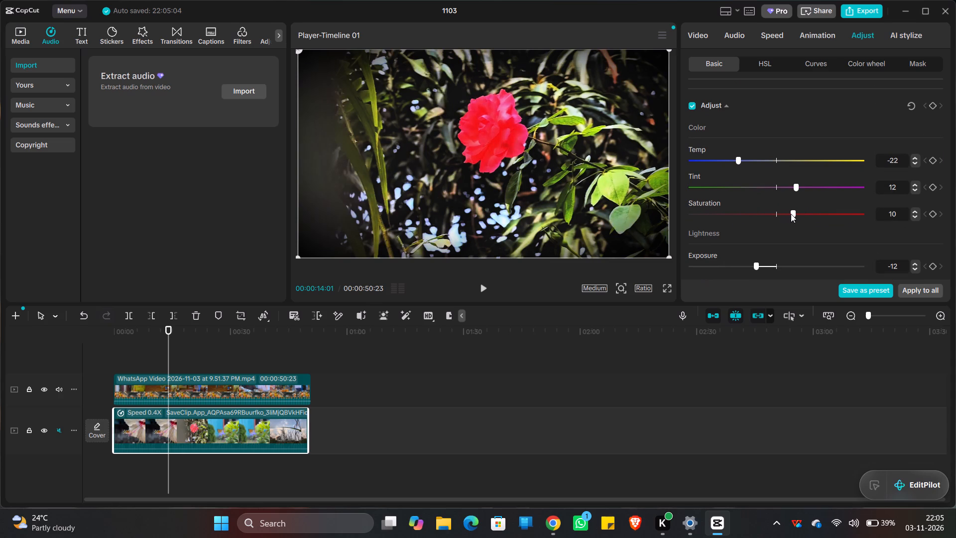
drag(791, 214, 763, 214)
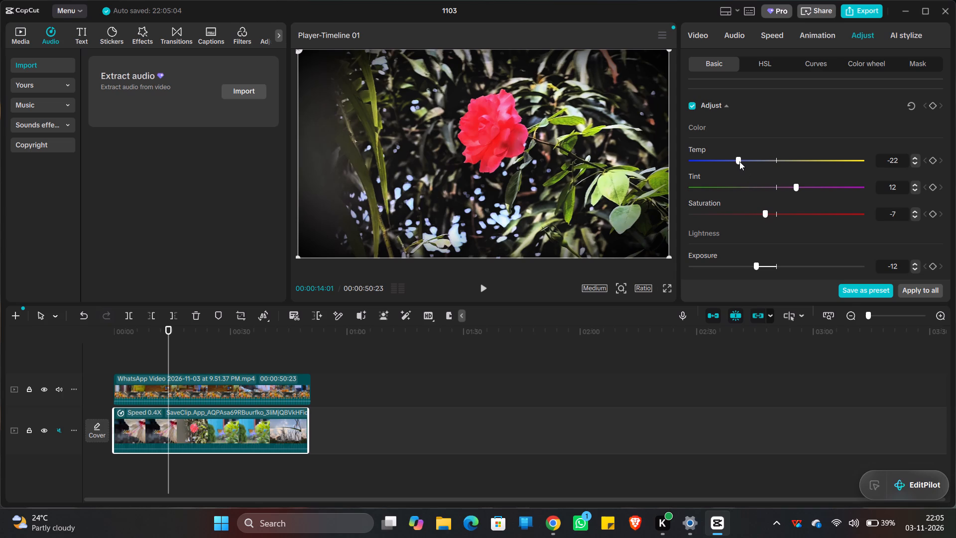
Cool the SaveClip video's colour by setting the temperature to -28 and the tint to -18.
drag(739, 161, 801, 157)
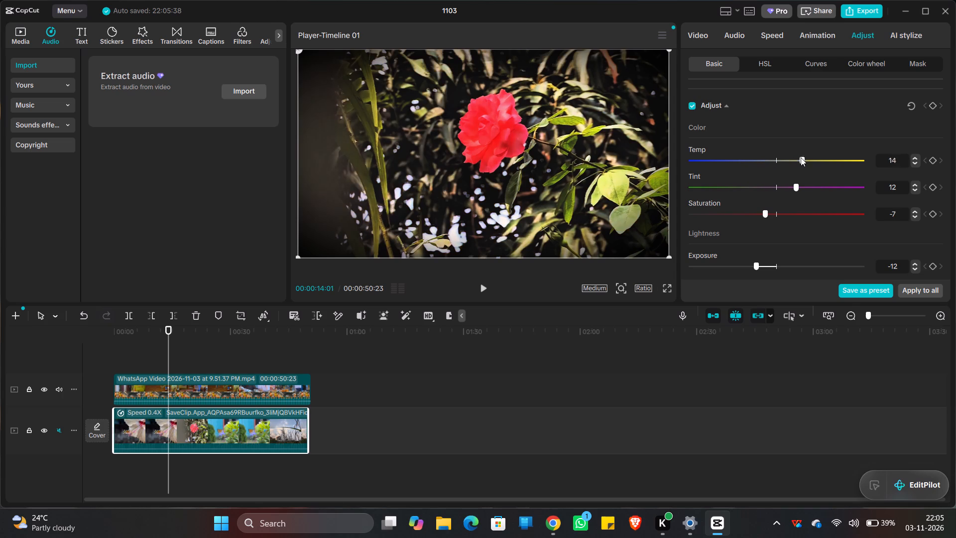
drag(801, 157, 726, 166)
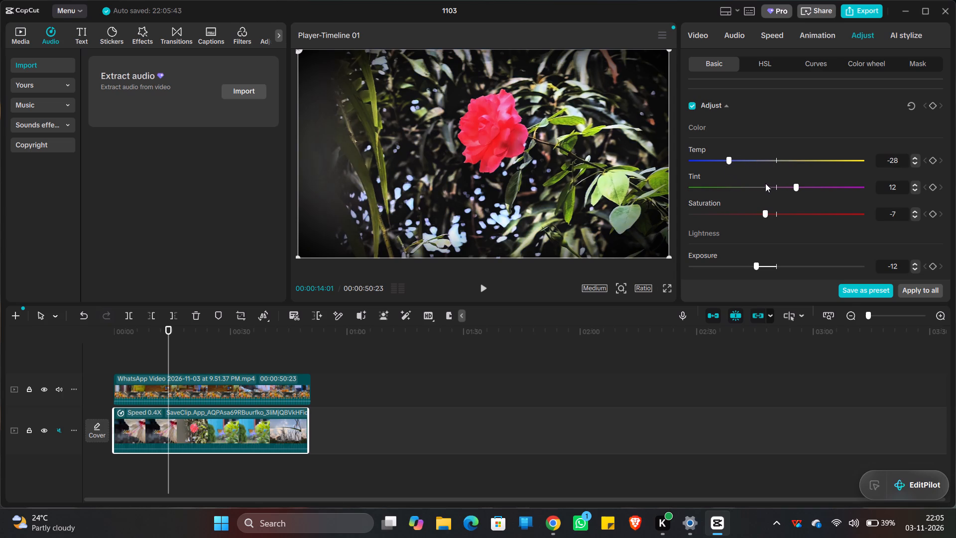
drag(794, 185, 730, 189)
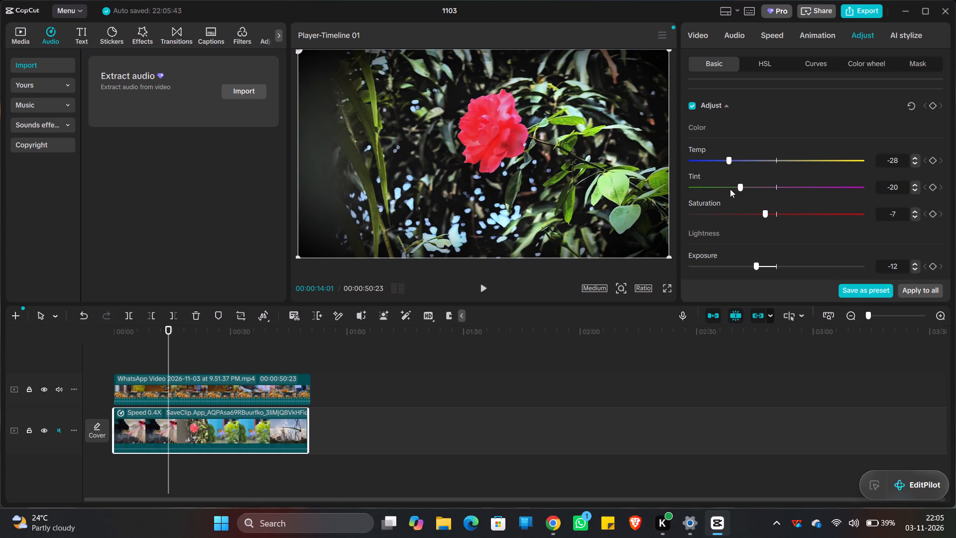
drag(730, 189, 741, 199)
drag(741, 199, 742, 194)
Set the SaveClip video's highlight to 7 and its contrast to 22 in the lightness adjustments.
scroll(781, 204, down, 1)
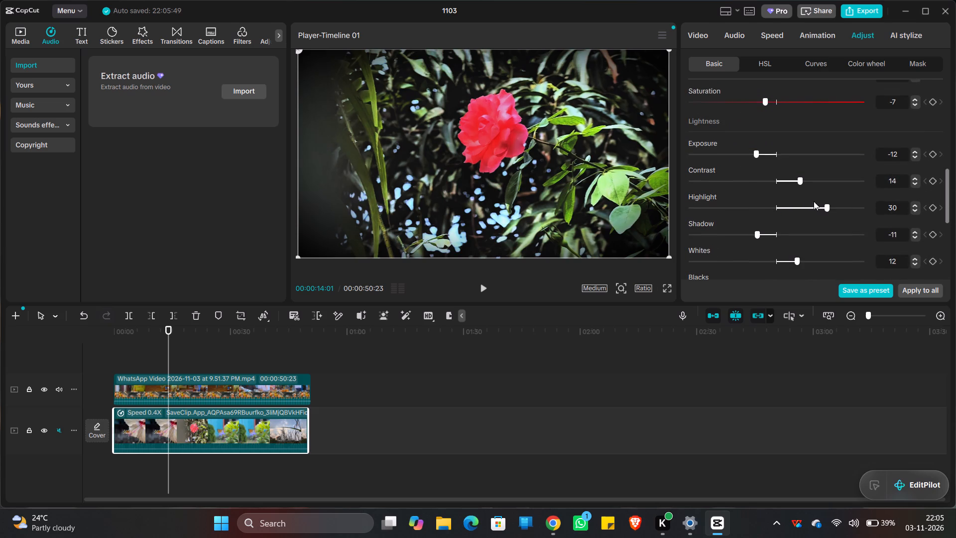
drag(829, 208, 728, 209)
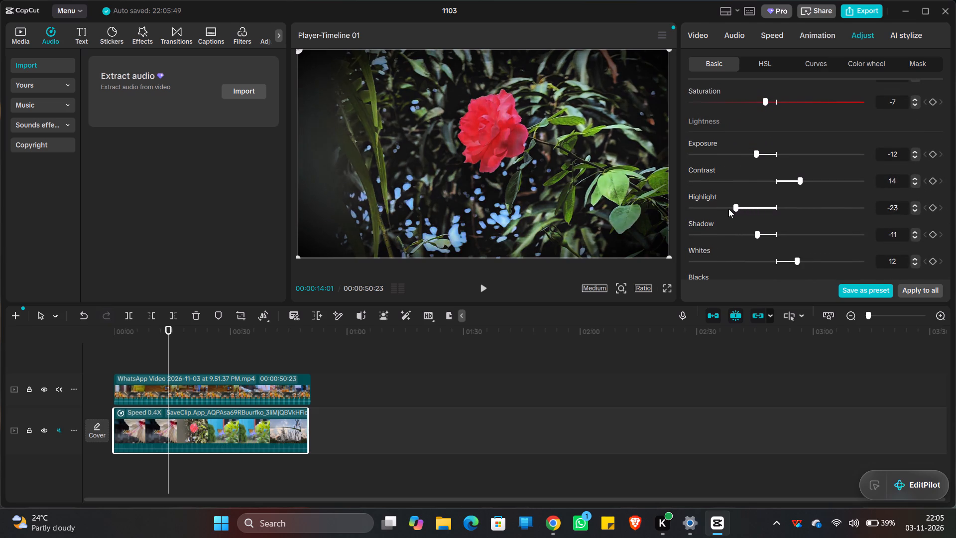
drag(728, 209, 785, 212)
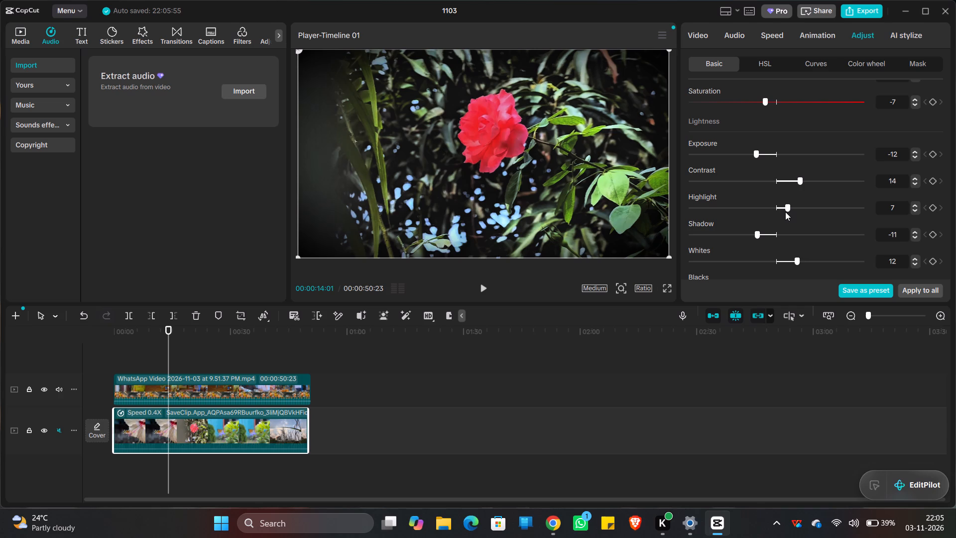
click(787, 178)
drag(791, 179, 793, 186)
drag(793, 186, 803, 188)
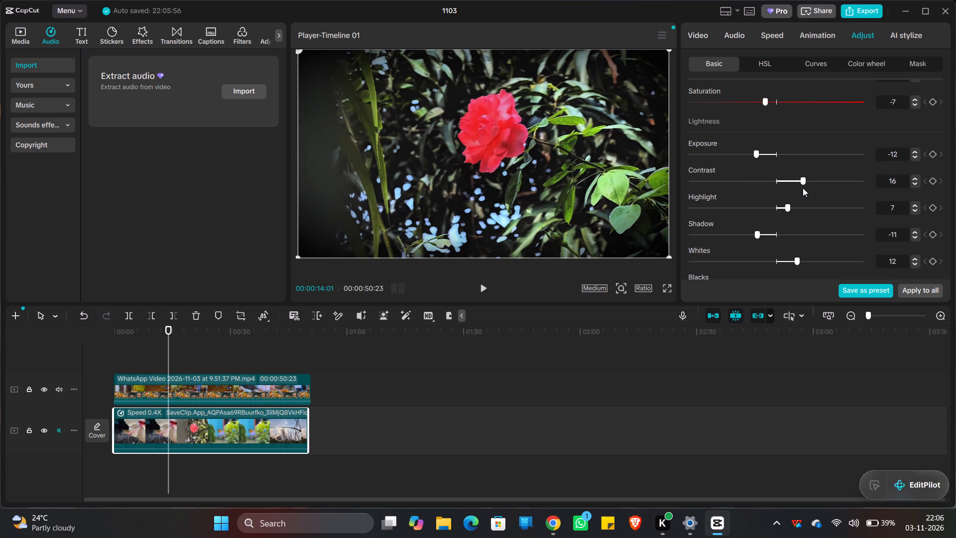
drag(803, 188, 812, 188)
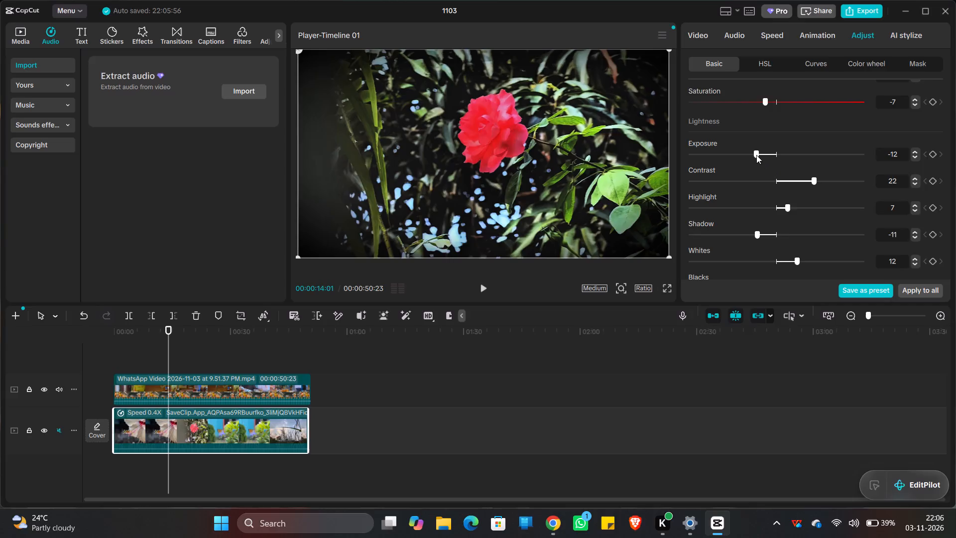
Try brighter and darker values for the SaveClip video, setting exposure to -8 and shadow to -4.
drag(756, 154, 803, 164)
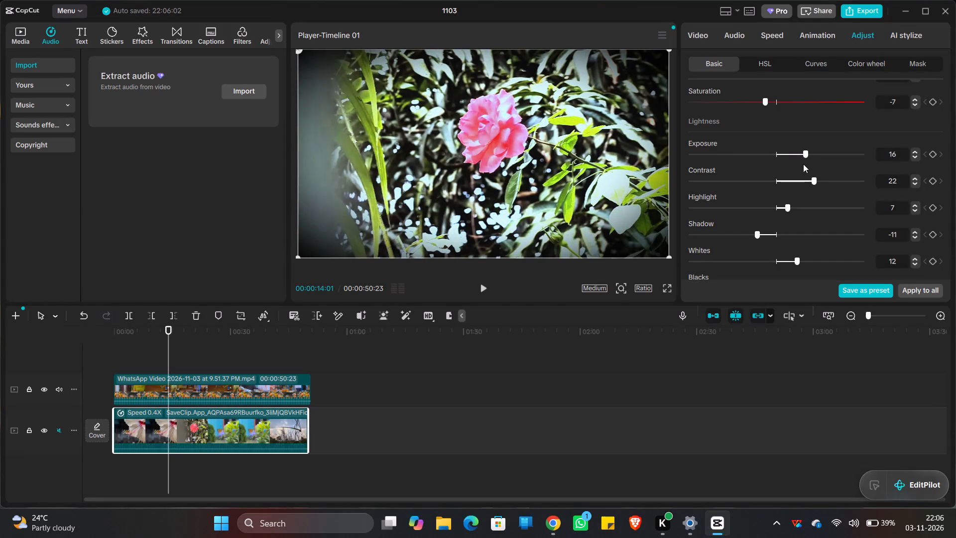
drag(803, 164, 775, 165)
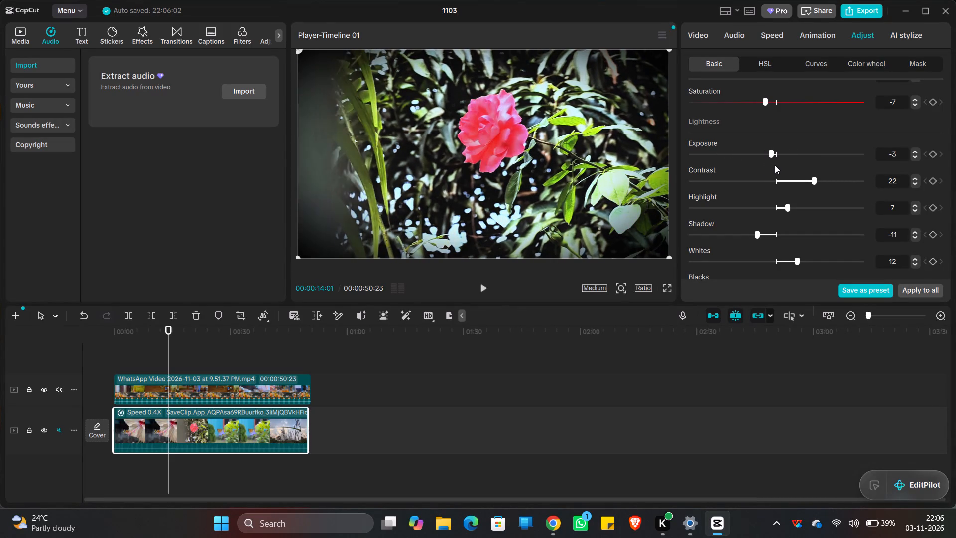
drag(775, 165, 760, 165)
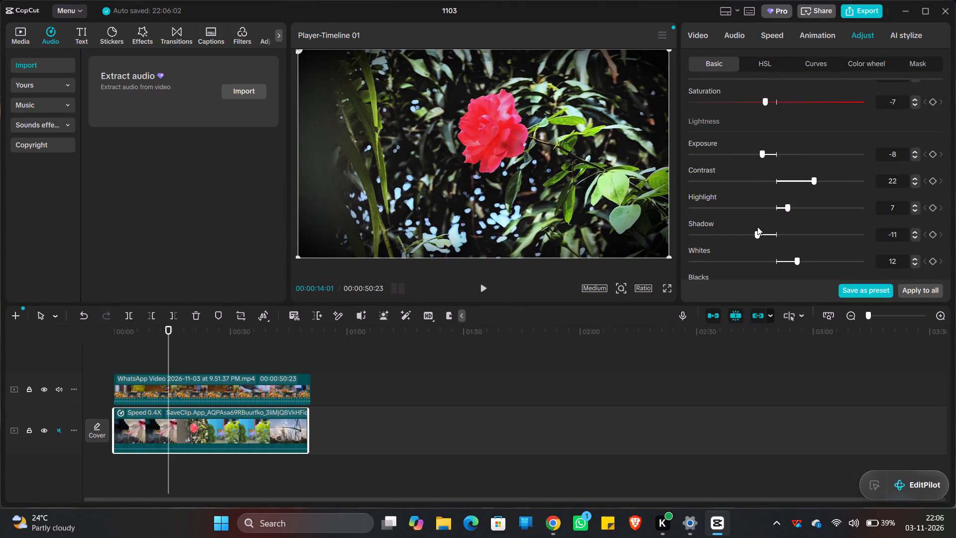
drag(757, 231, 785, 230)
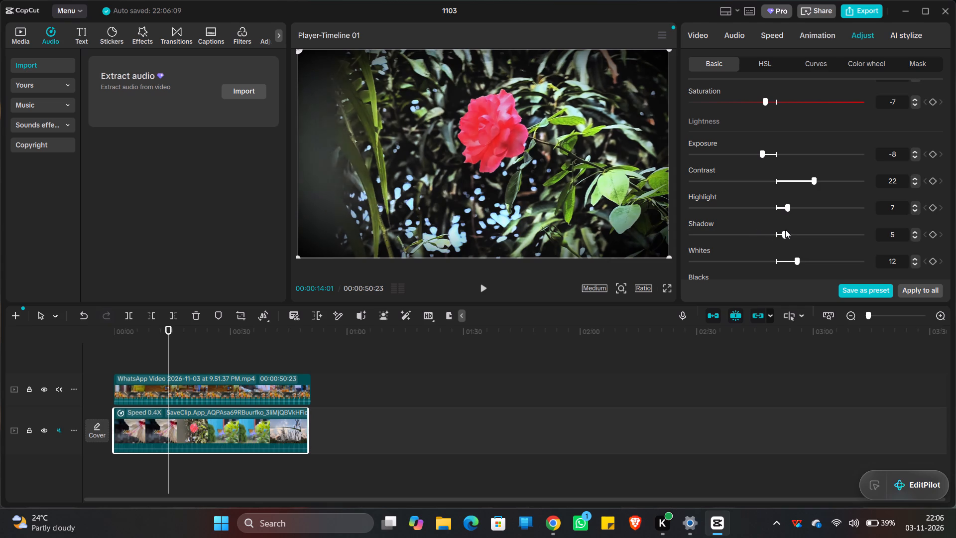
drag(785, 230, 731, 236)
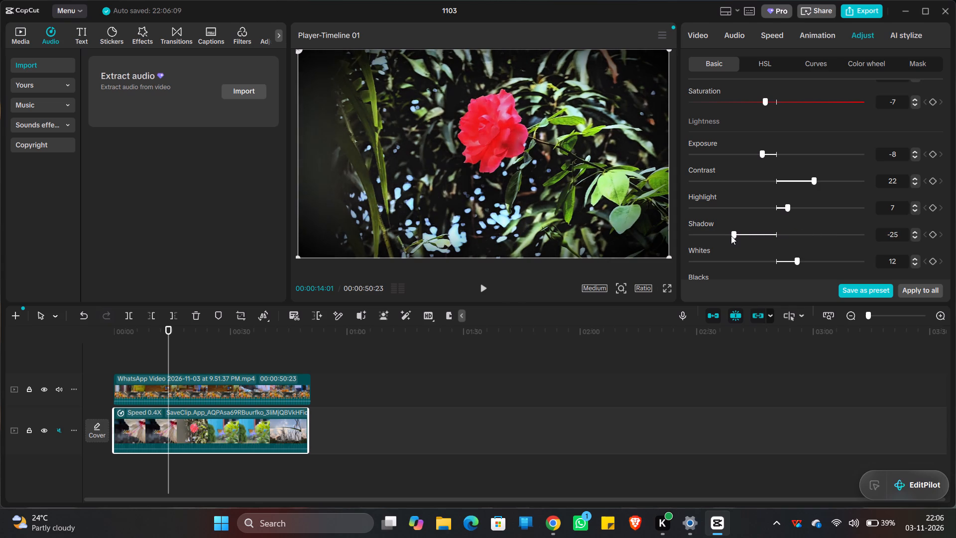
drag(731, 236, 767, 237)
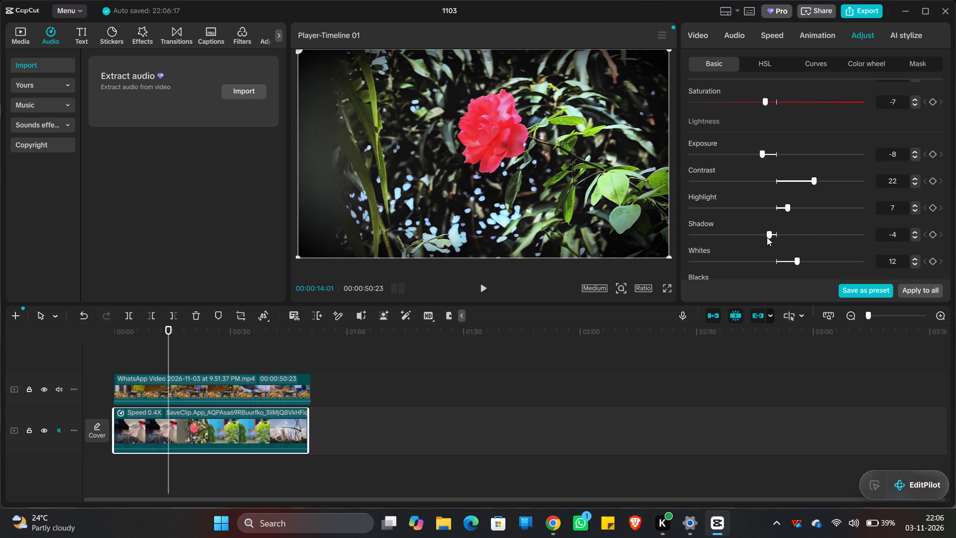
Lower the whites value in the SaveClip video's lightness adjustments.
scroll(805, 220, down, 1)
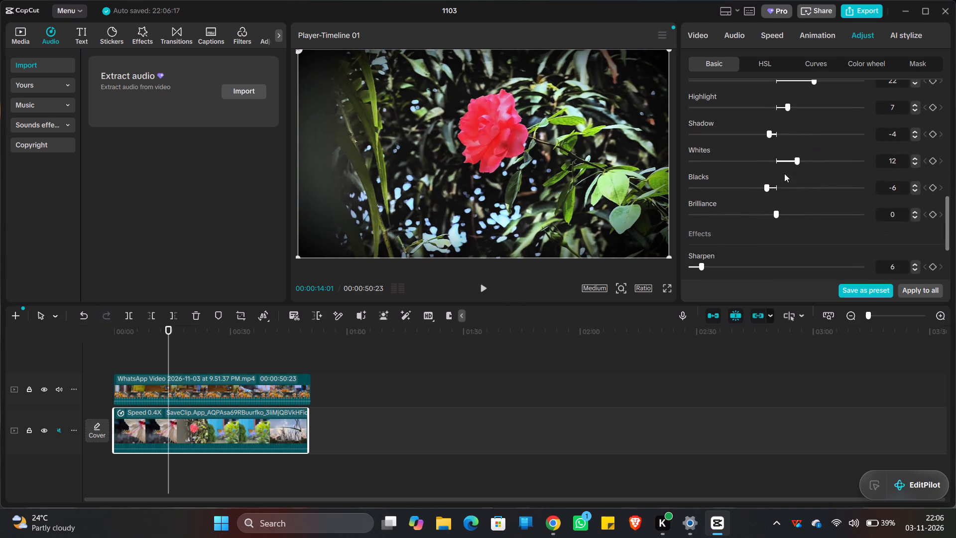
drag(795, 159, 758, 160)
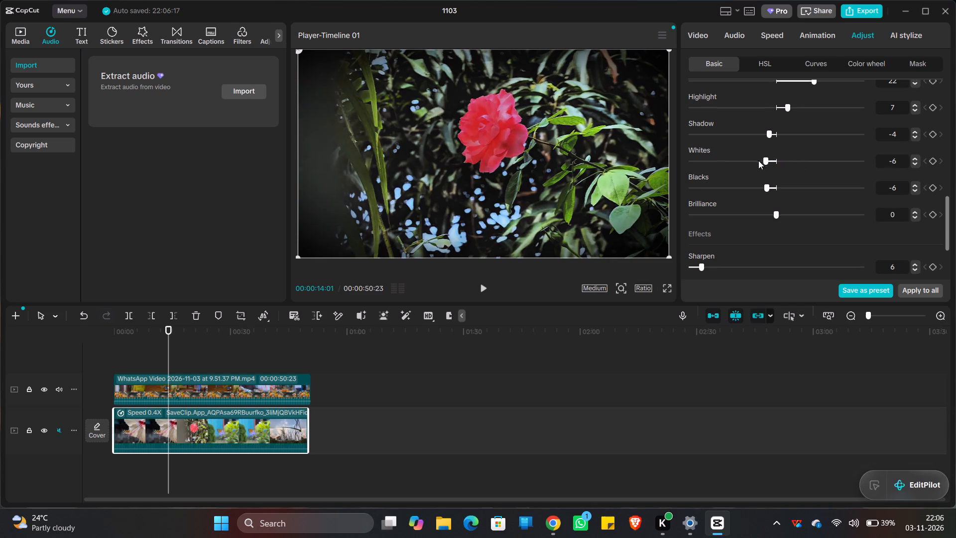
Set the SaveClip video's whites to 6 and its blacks to -9 in the lightness adjustments.
drag(758, 160, 829, 165)
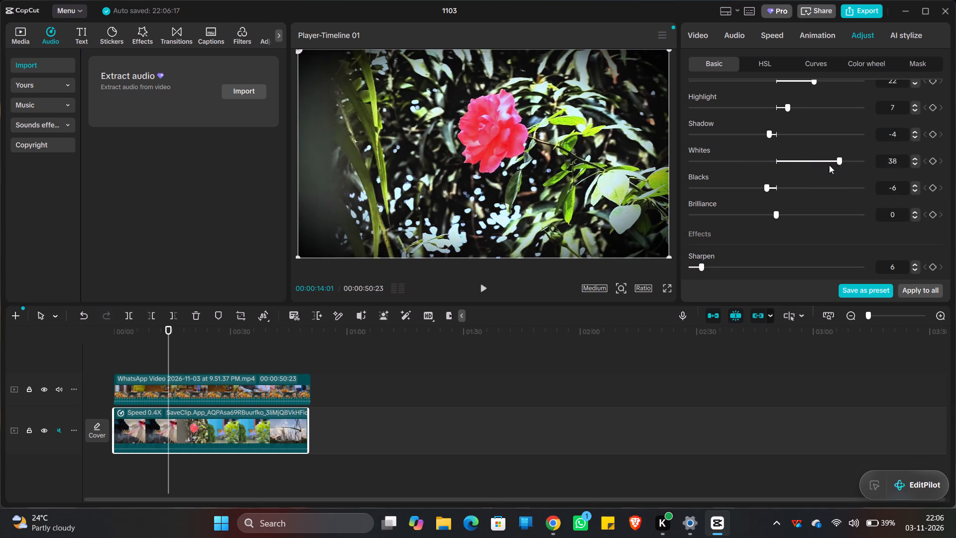
drag(829, 165, 776, 164)
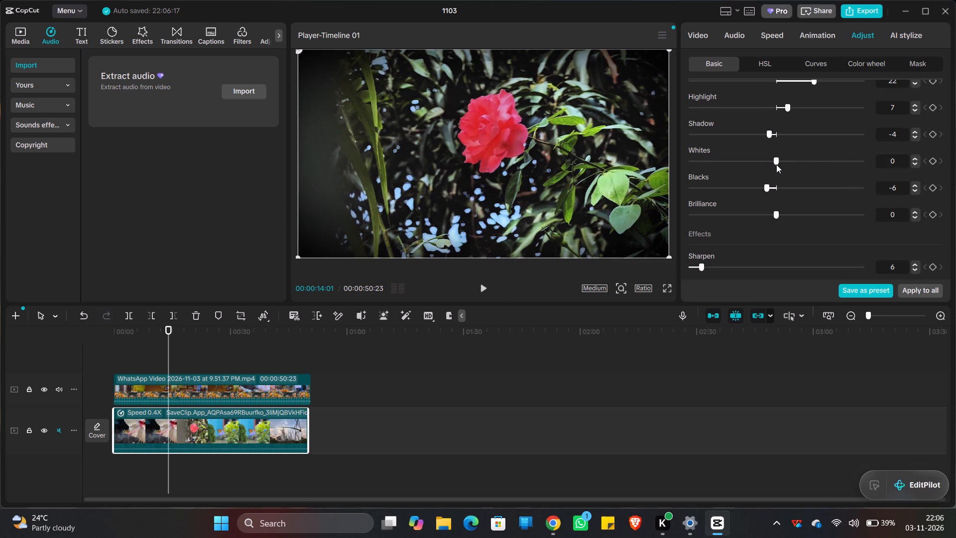
drag(776, 164, 784, 162)
drag(766, 184, 785, 184)
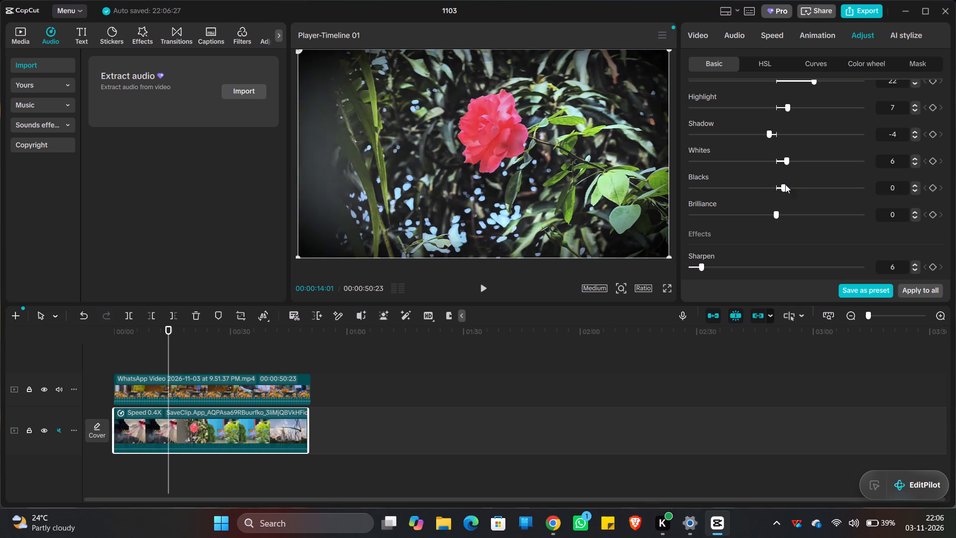
drag(785, 184, 773, 196)
drag(773, 196, 773, 194)
drag(773, 194, 758, 194)
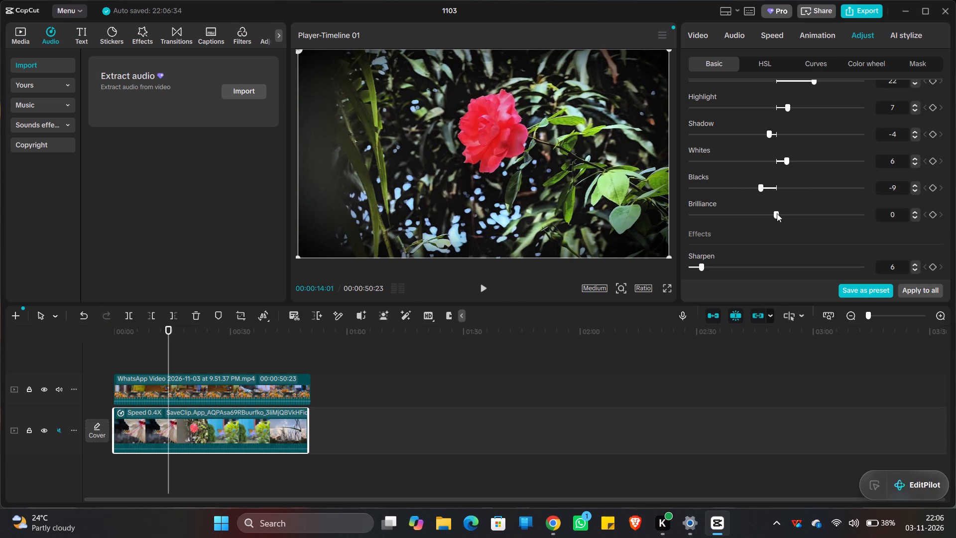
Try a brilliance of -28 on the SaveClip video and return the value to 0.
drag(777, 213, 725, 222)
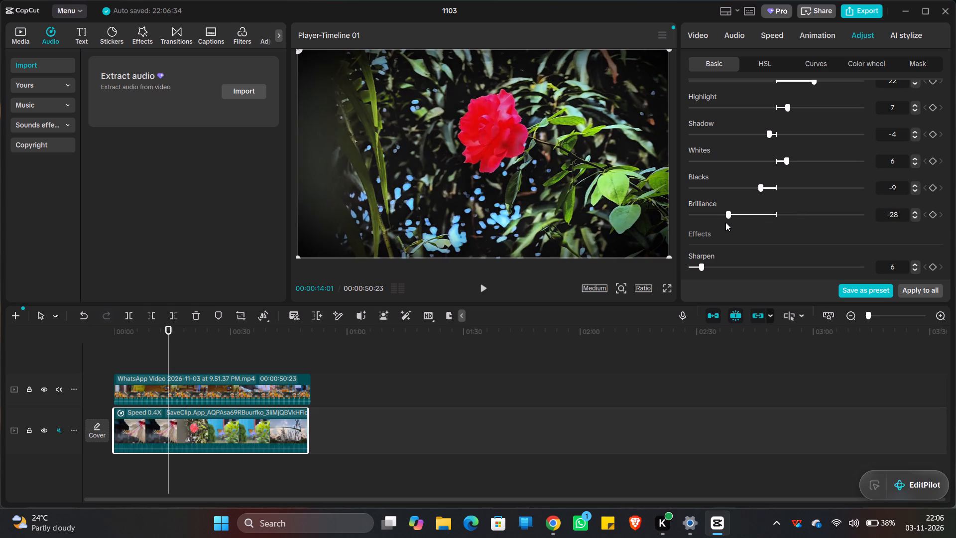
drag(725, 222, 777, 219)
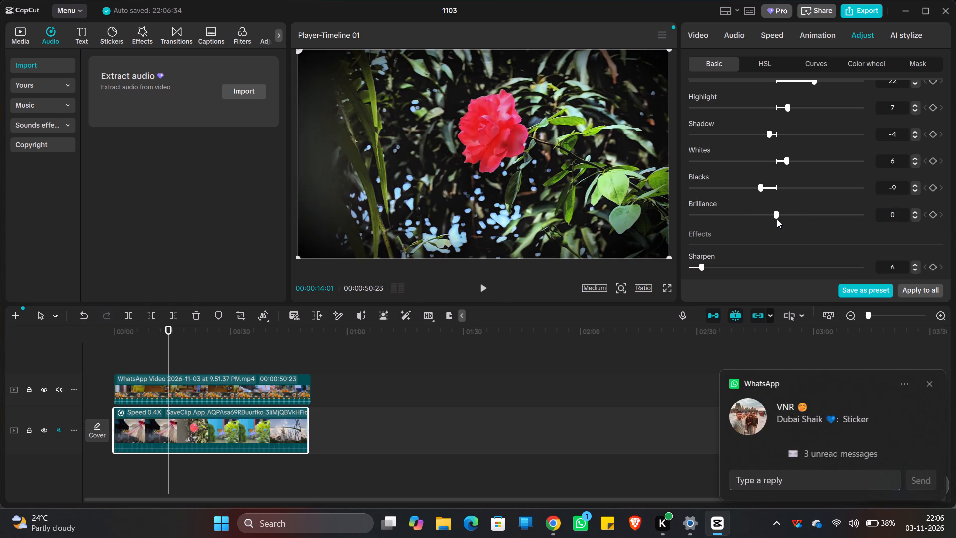
Try weaker and stronger clarity on the SaveClip video, settling on a clarity of 24 in the effects adjustments.
scroll(807, 195, down, 2)
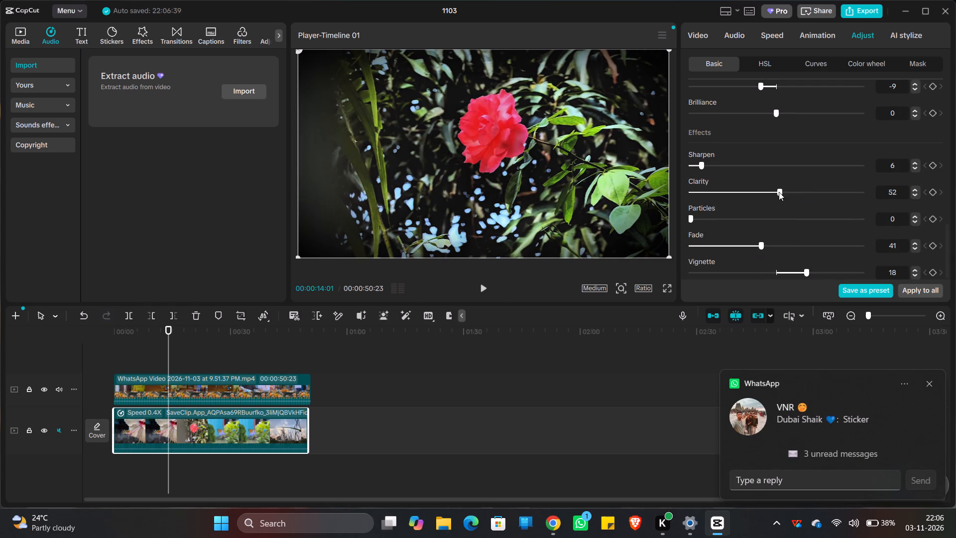
drag(780, 189, 707, 191)
drag(707, 191, 813, 210)
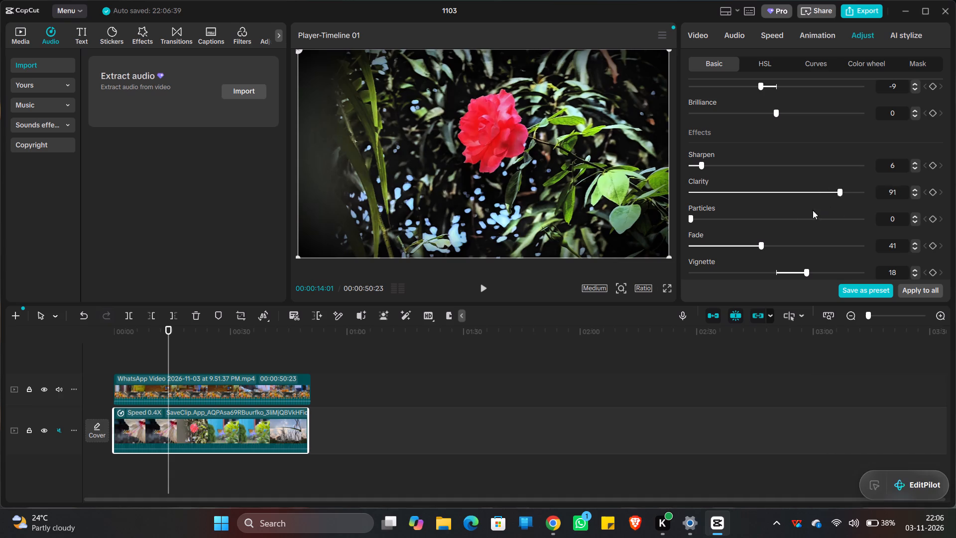
drag(813, 210, 729, 206)
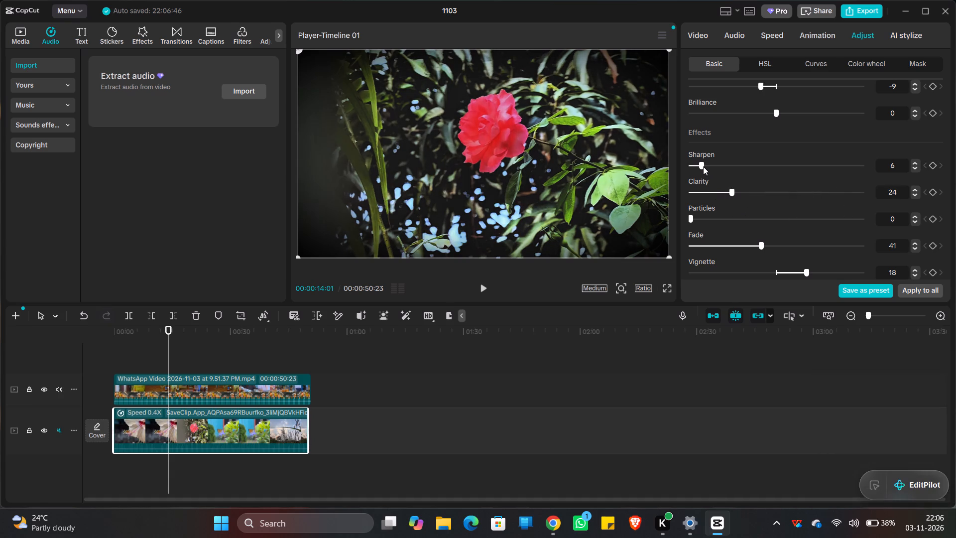
Open the HSL colour adjustments for the SaveClip video with the red range selected.
scroll(763, 141, down, 3)
scroll(766, 149, up, 1)
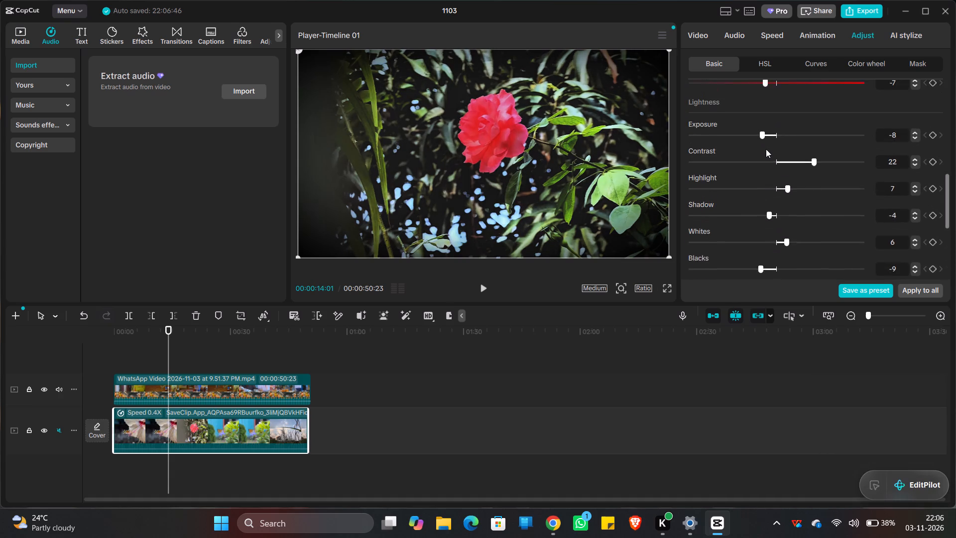
scroll(766, 149, up, 1)
click(759, 64)
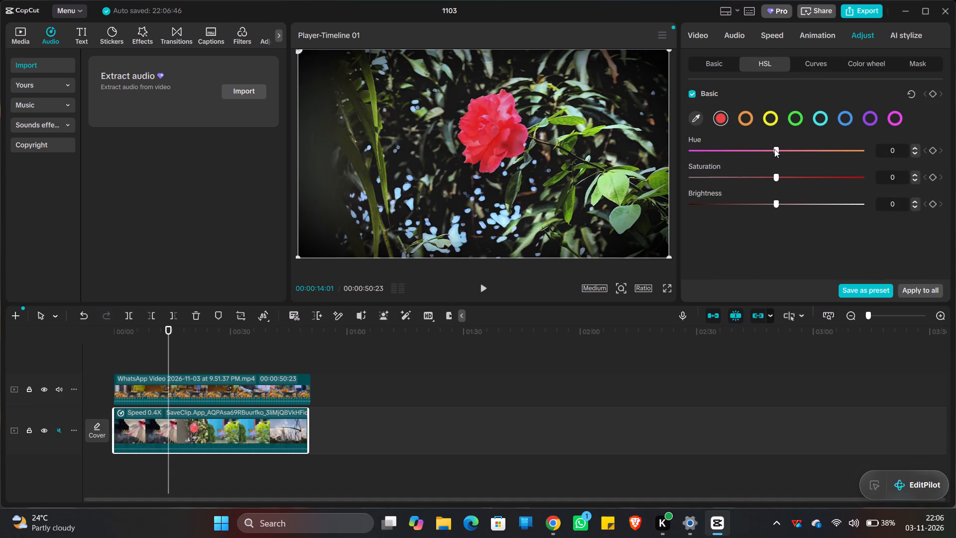
Shift the red hue of the SaveClip video to 77 in the HSL adjustments, turning the flower orange.
drag(774, 149, 794, 147)
drag(794, 147, 809, 155)
drag(809, 155, 840, 154)
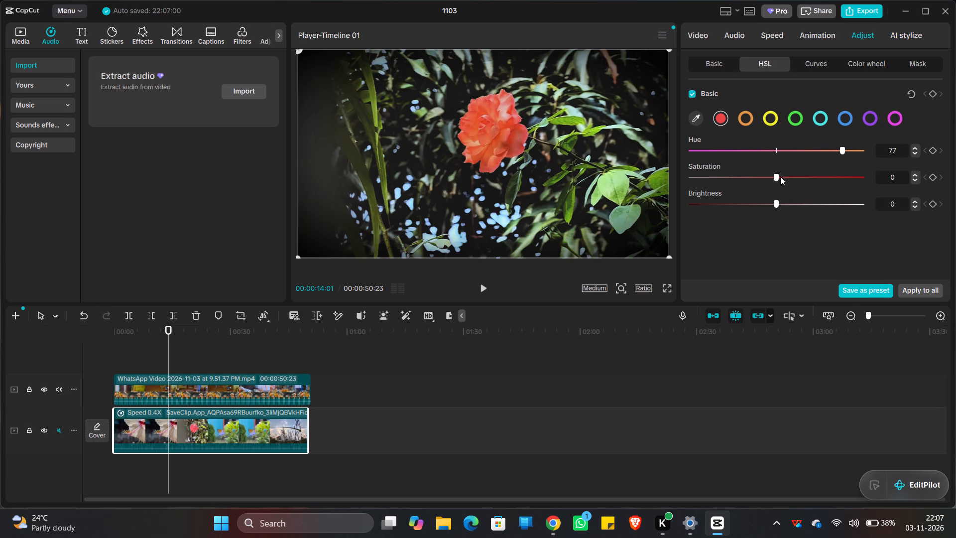
Try a higher HSL saturation for the reds, and reduce it to -100 to drain the flower's colour.
drag(778, 176, 761, 186)
drag(761, 186, 791, 183)
drag(791, 183, 713, 172)
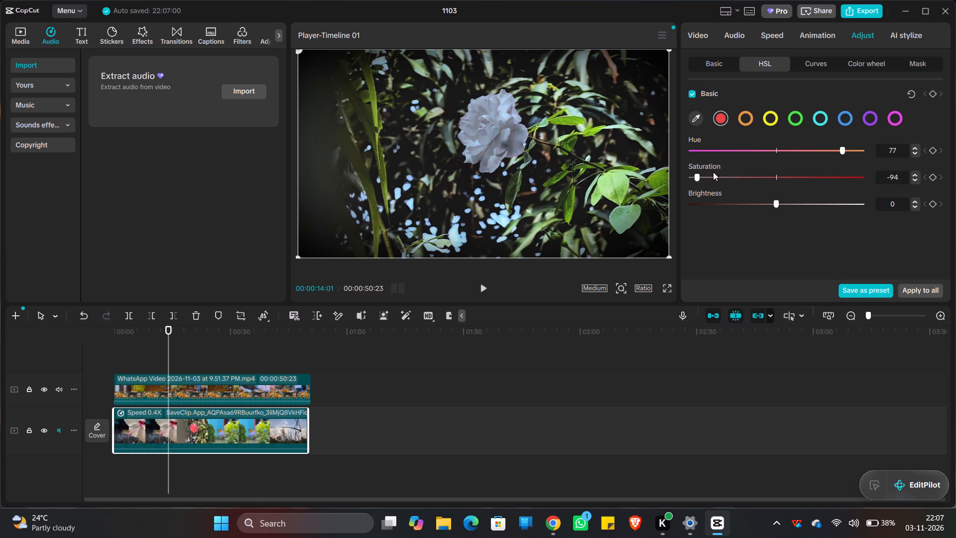
drag(713, 172, 676, 175)
drag(676, 175, 677, 172)
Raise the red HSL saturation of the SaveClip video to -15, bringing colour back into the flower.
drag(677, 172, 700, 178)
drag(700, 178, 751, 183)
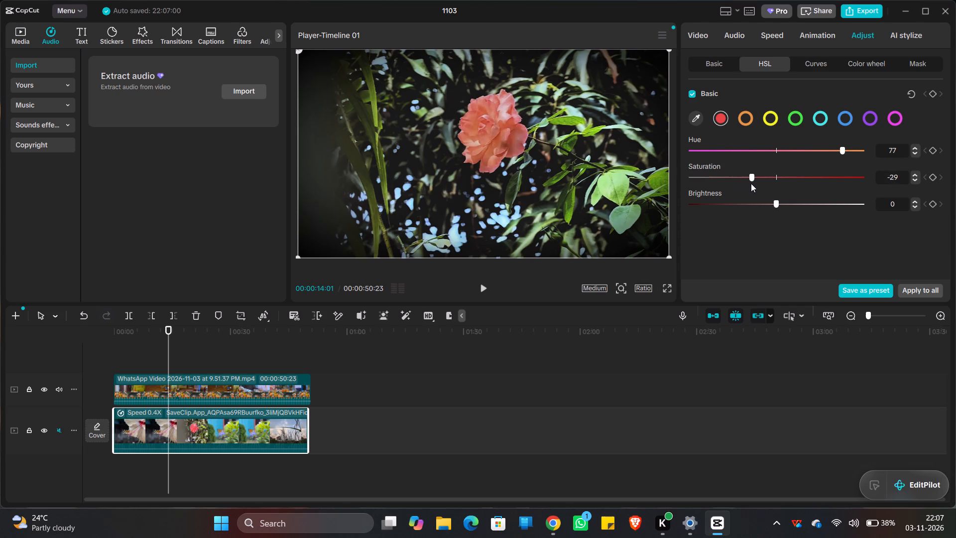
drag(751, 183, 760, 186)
Try darker and brighter reds in the SaveClip video's HSL, setting red brightness to 32 and red saturation to 86.
drag(775, 202, 750, 202)
drag(750, 202, 828, 208)
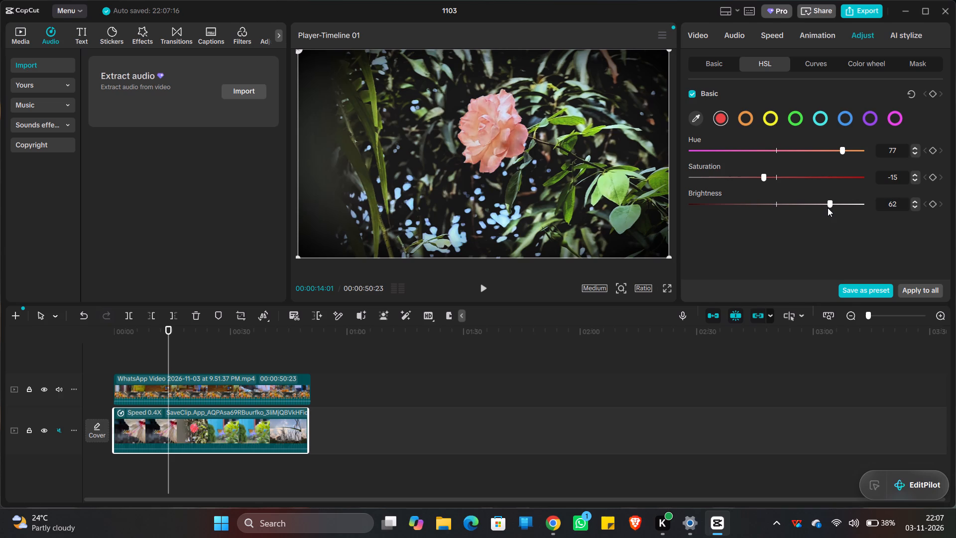
drag(828, 208, 819, 209)
drag(819, 209, 802, 208)
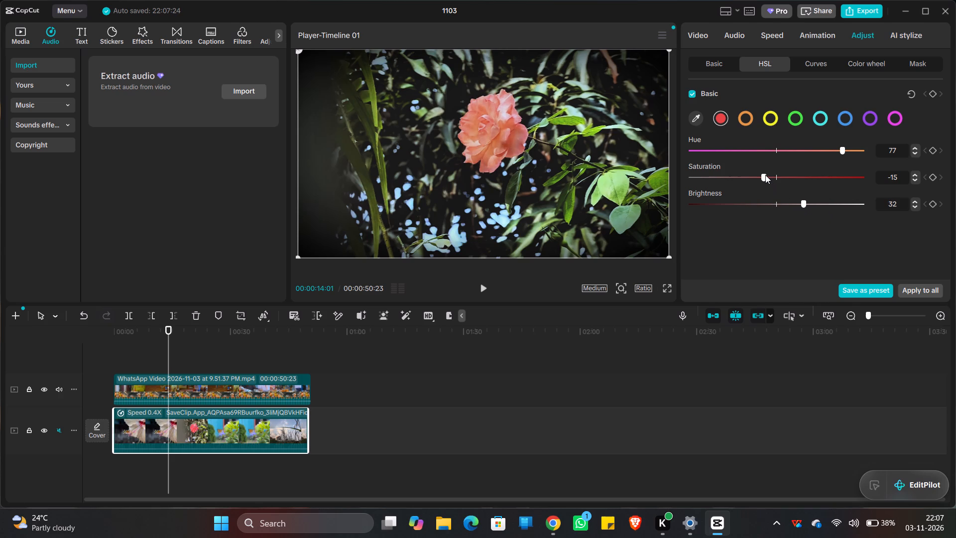
drag(764, 175, 808, 177)
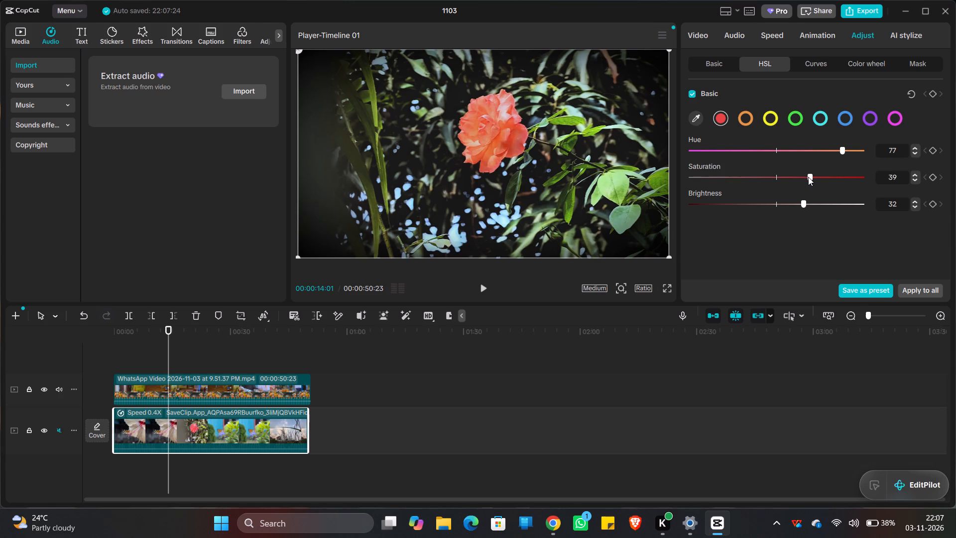
drag(808, 177, 848, 175)
Try orange hue shifts towards yellow and red in the SaveClip video's HSL, and set the orange hue to 26.
click(743, 119)
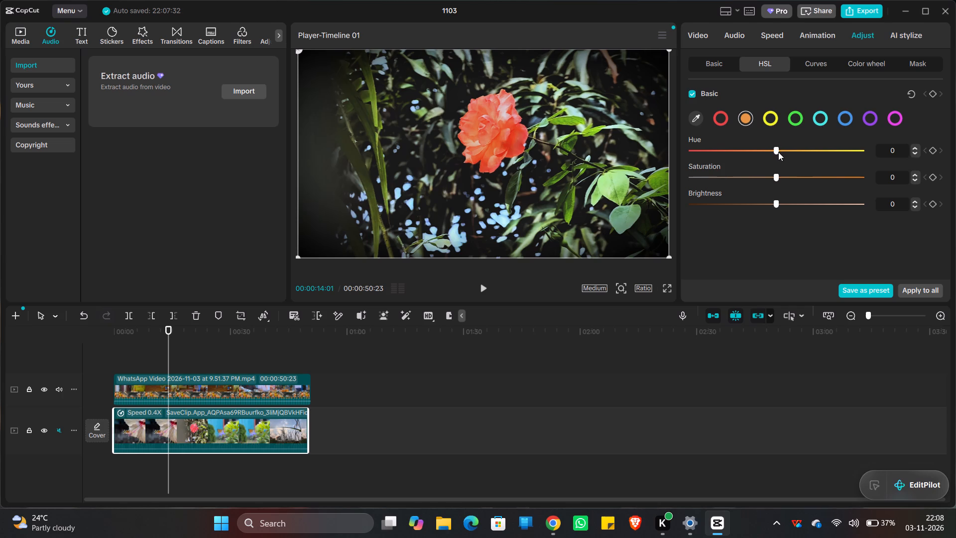
drag(778, 152, 843, 149)
drag(843, 149, 841, 150)
drag(841, 150, 725, 148)
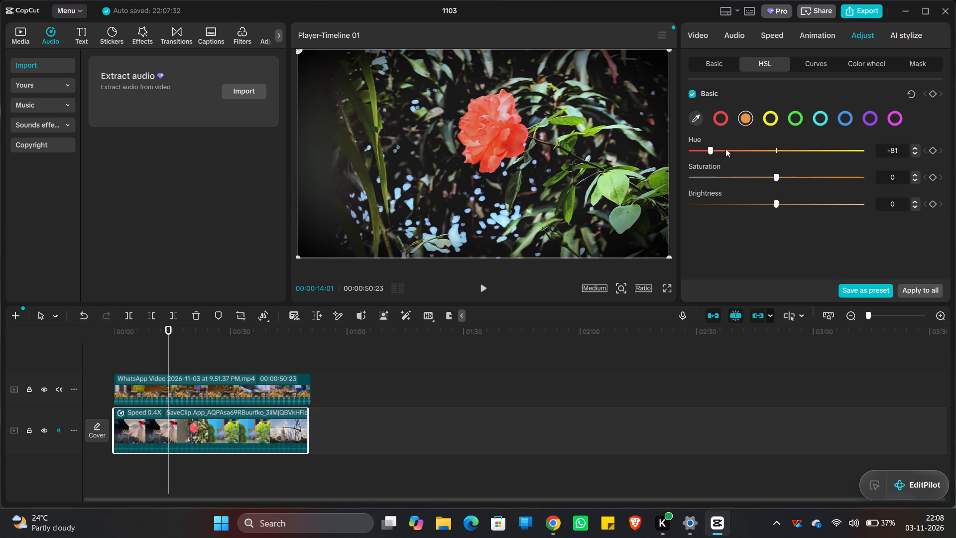
drag(725, 148, 730, 151)
drag(730, 151, 831, 153)
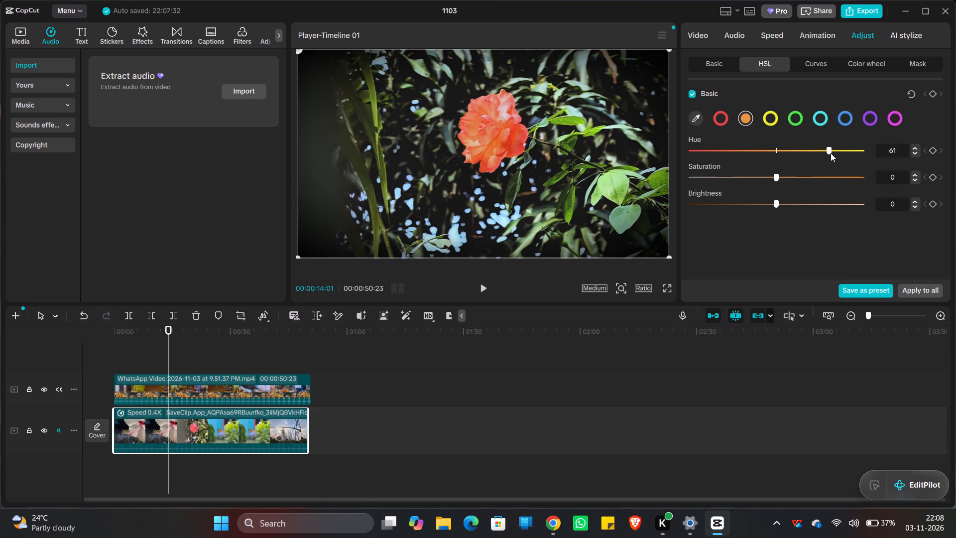
drag(831, 153, 801, 165)
drag(801, 165, 714, 163)
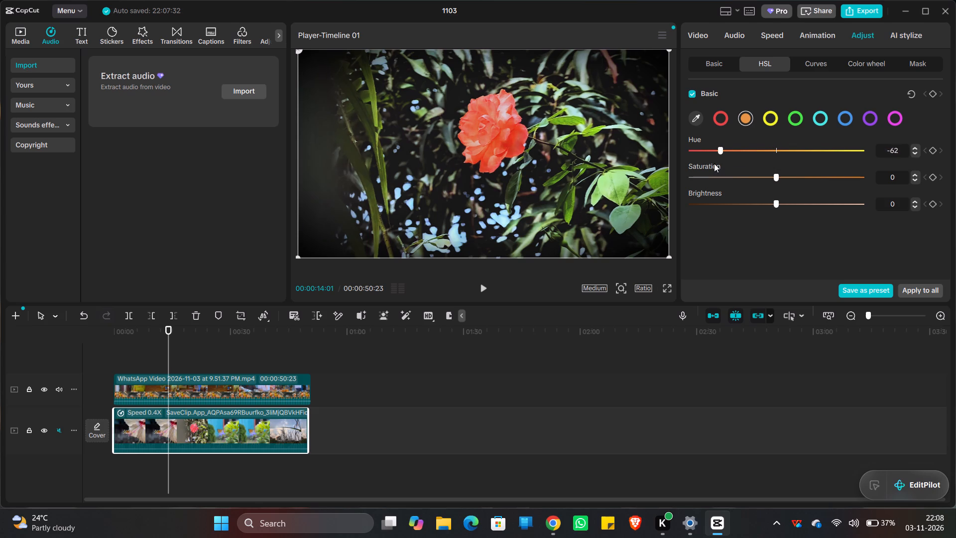
drag(714, 163, 717, 150)
drag(717, 150, 762, 146)
drag(762, 146, 752, 148)
drag(752, 148, 799, 147)
drag(799, 147, 797, 147)
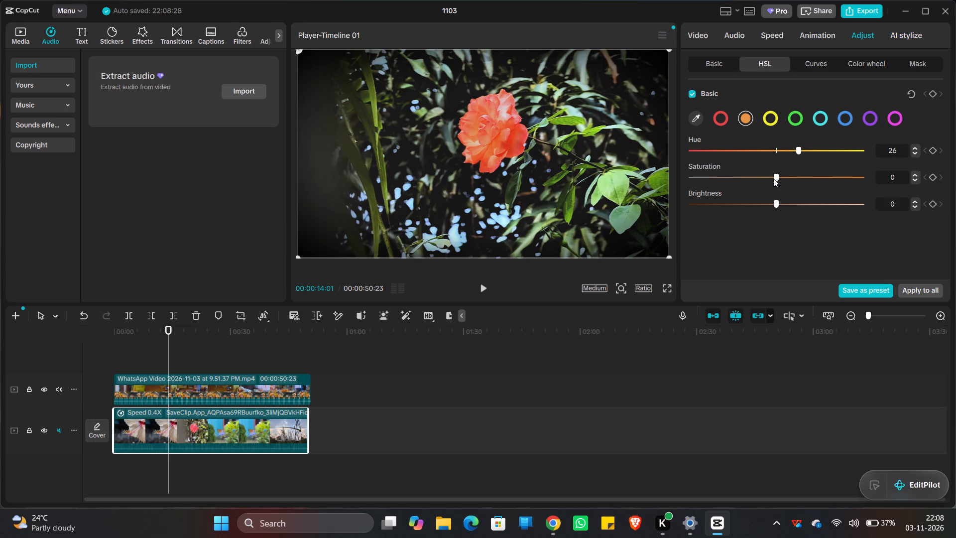
Try low and high values for the oranges in HSL, setting saturation to 16 and brightness slightly above neutral.
drag(776, 176, 790, 176)
drag(790, 176, 709, 186)
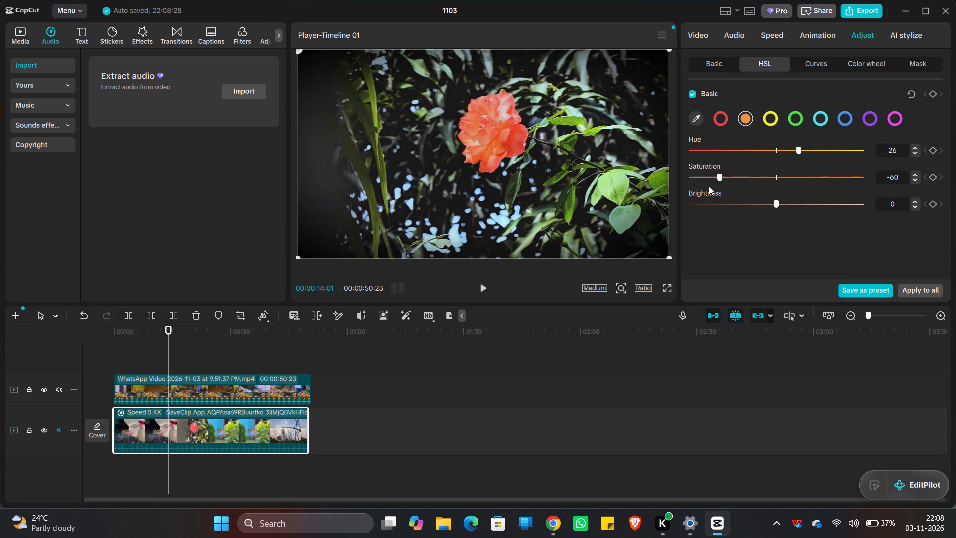
drag(709, 186, 847, 183)
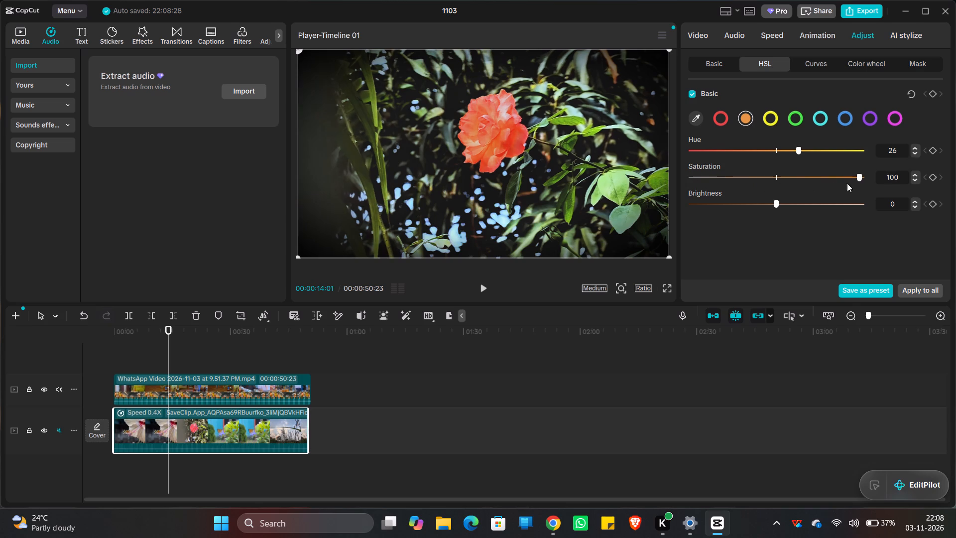
drag(847, 183, 788, 175)
drag(775, 202, 715, 211)
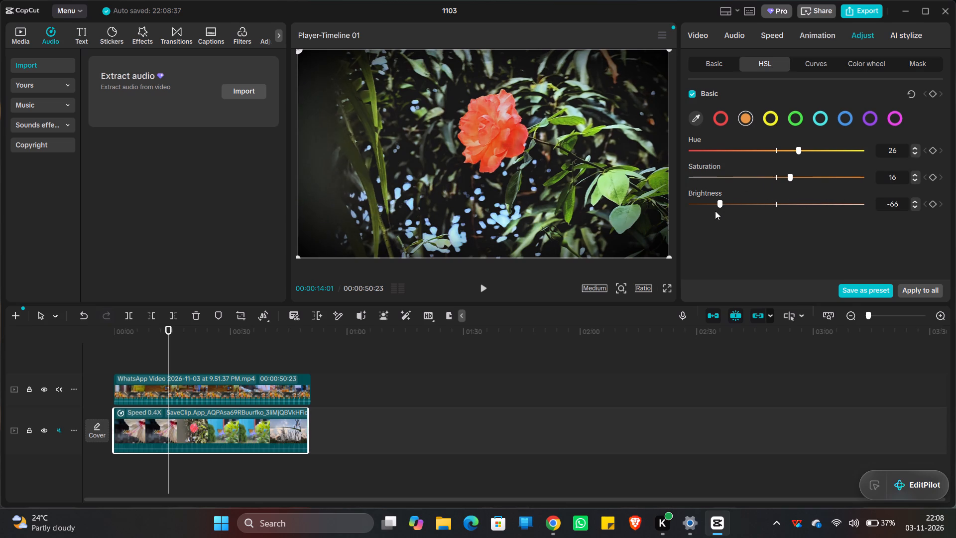
drag(715, 211, 786, 204)
Add a midtone point to the SaveClip video's Luma curve, try brighter and darker bends, and settle it close to the diagonal.
click(803, 65)
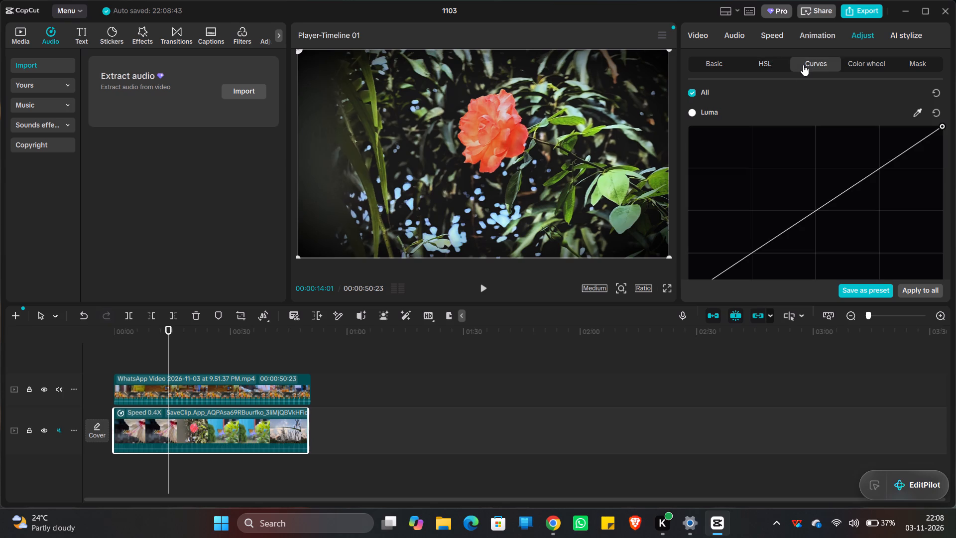
drag(765, 241, 743, 220)
click(743, 220)
drag(760, 246, 738, 215)
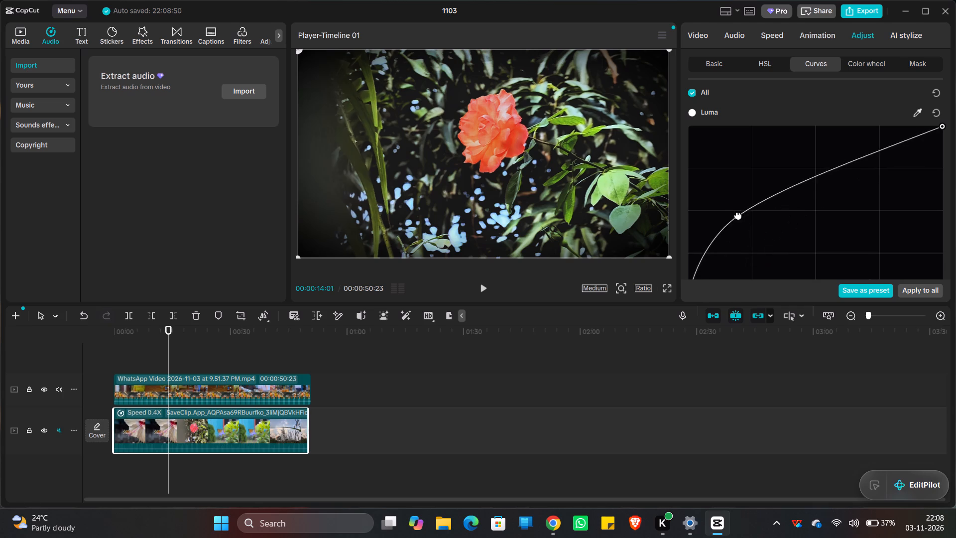
drag(738, 215, 858, 223)
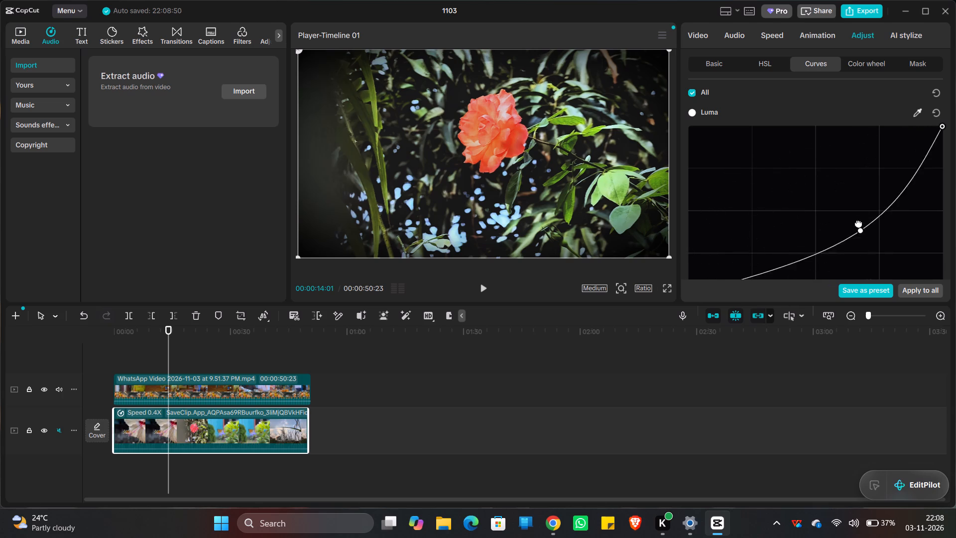
drag(858, 223, 791, 242)
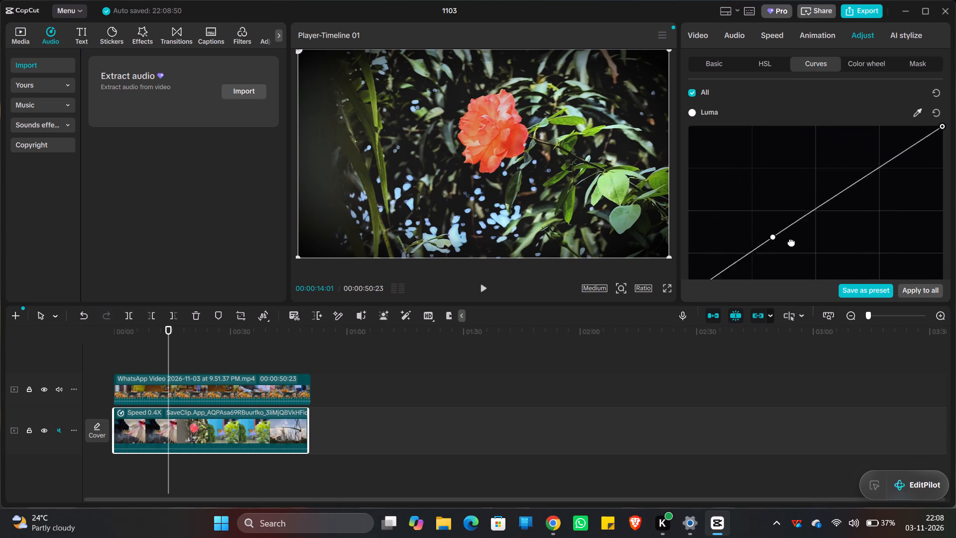
drag(791, 242, 848, 178)
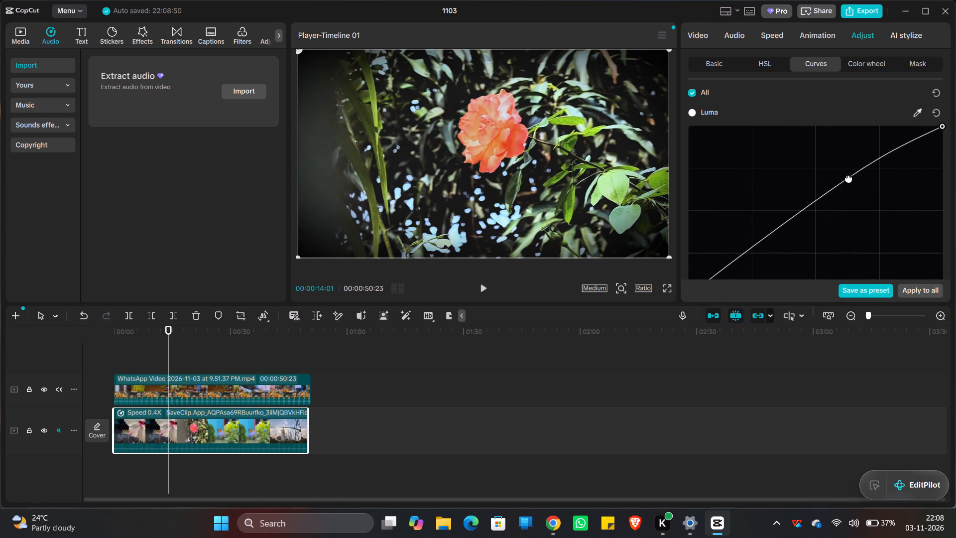
drag(848, 178, 833, 151)
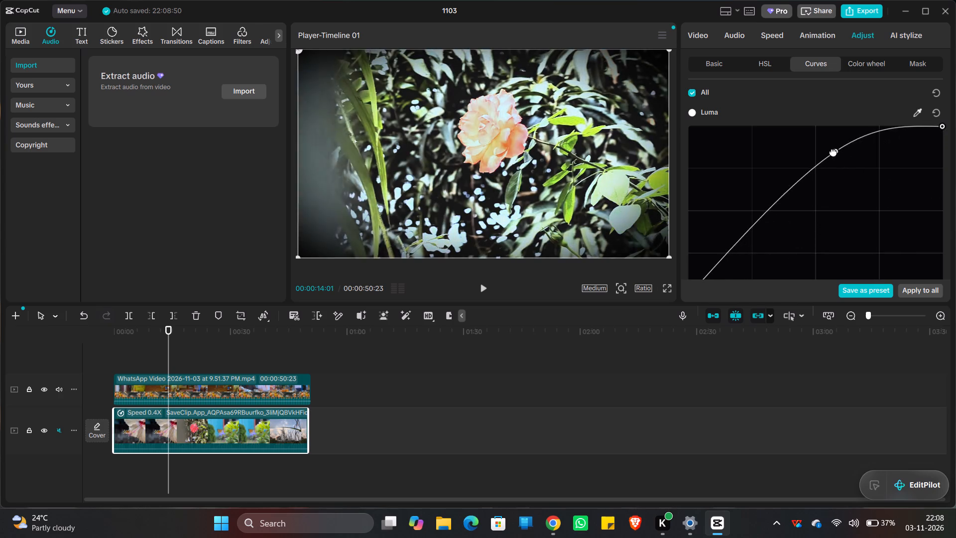
drag(833, 151, 773, 230)
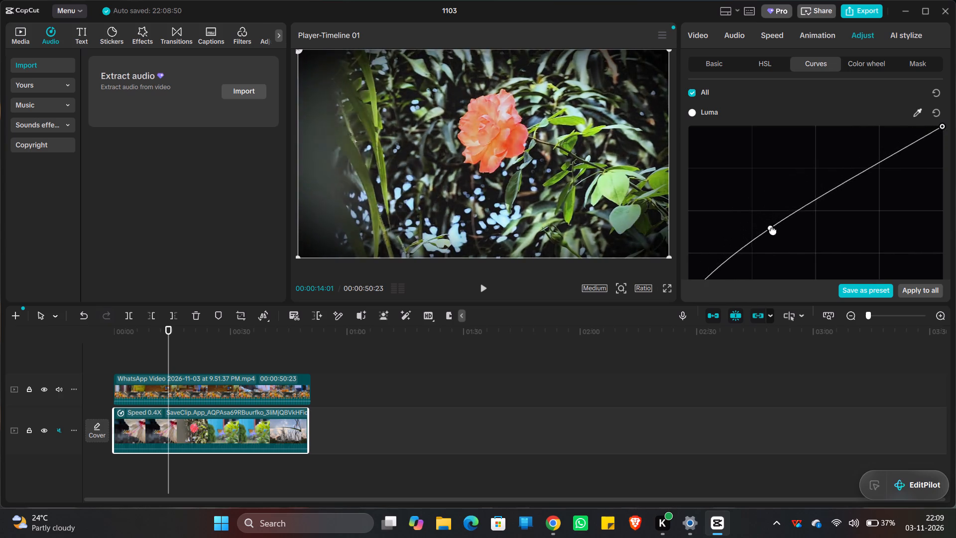
drag(773, 230, 821, 226)
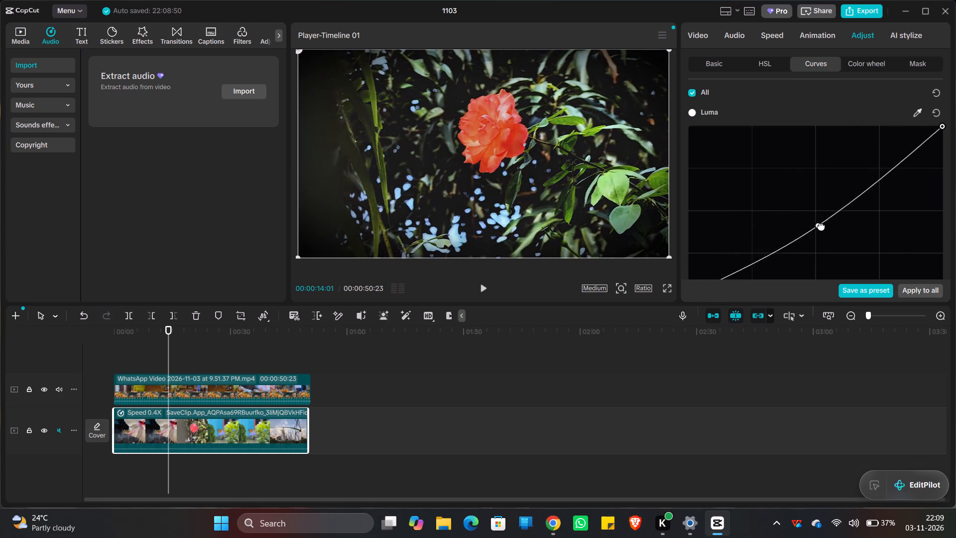
drag(821, 226, 807, 207)
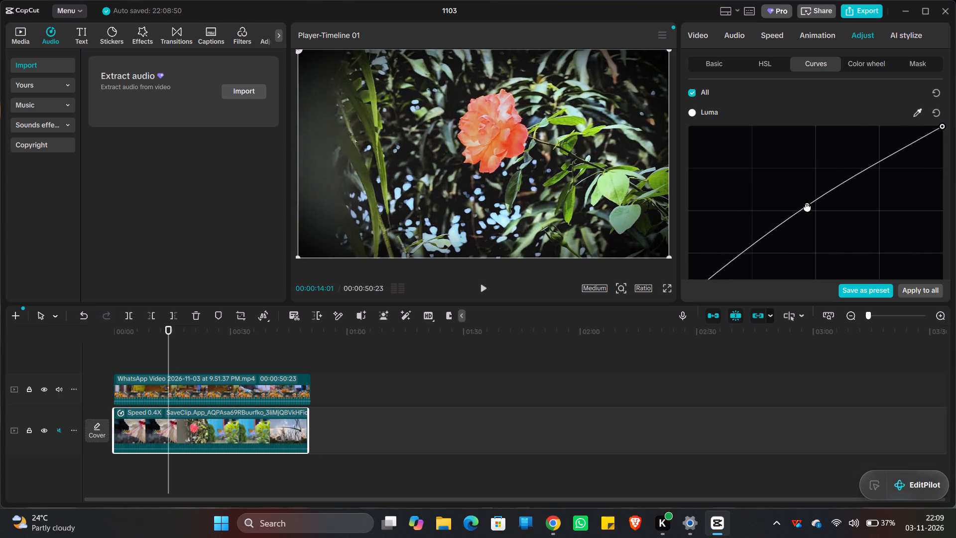
drag(807, 207, 796, 224)
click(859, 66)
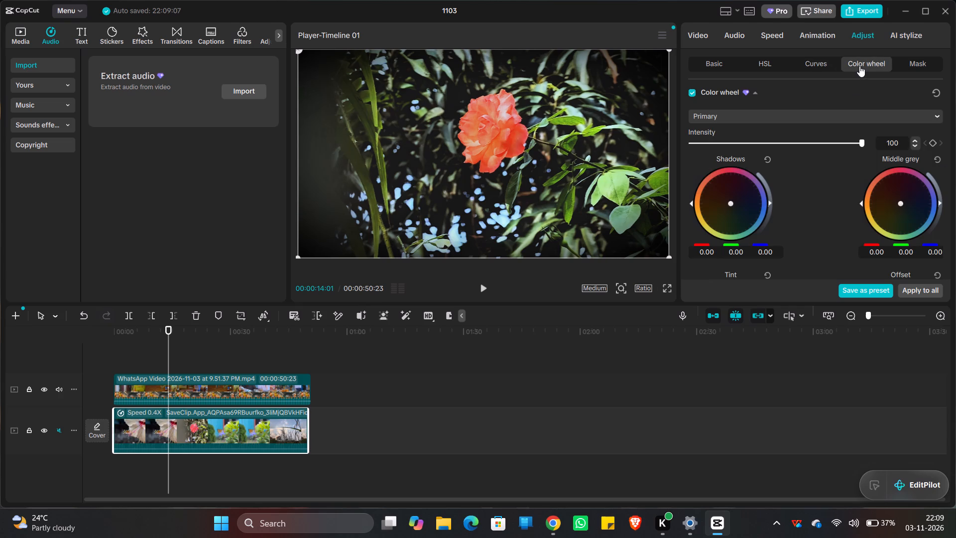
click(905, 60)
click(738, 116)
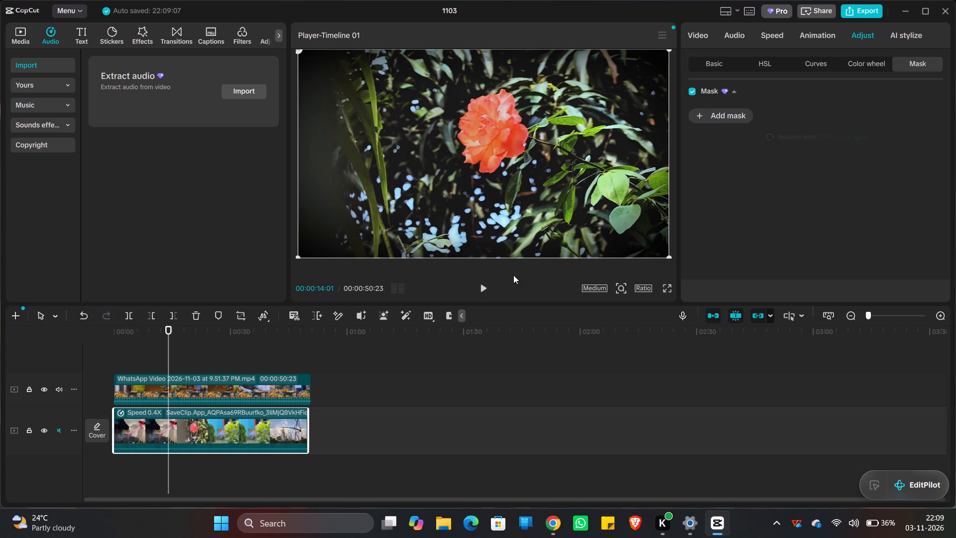
Play the whole video to review it, replay the opening, and stop on the hibiscus close-up frame at 00:00:05:24.
click(484, 289)
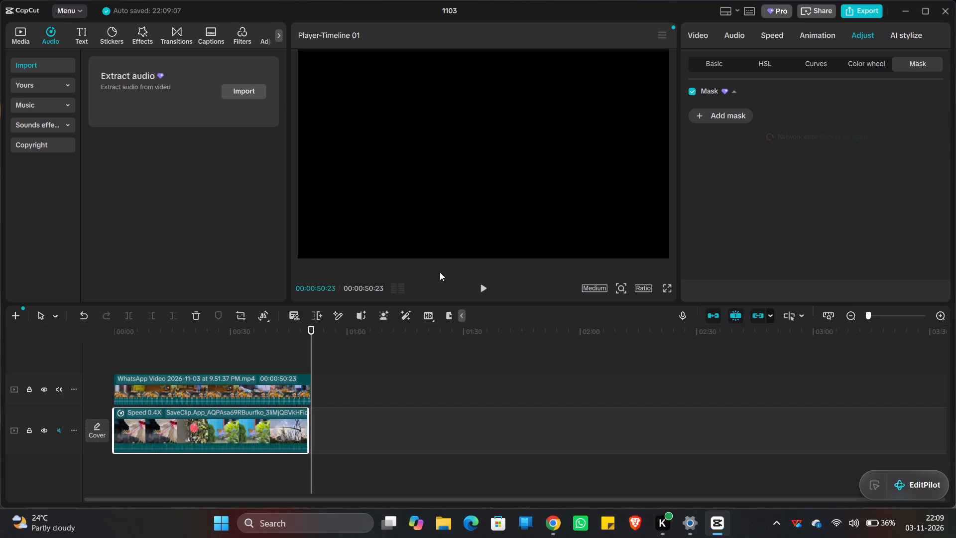
click(299, 383)
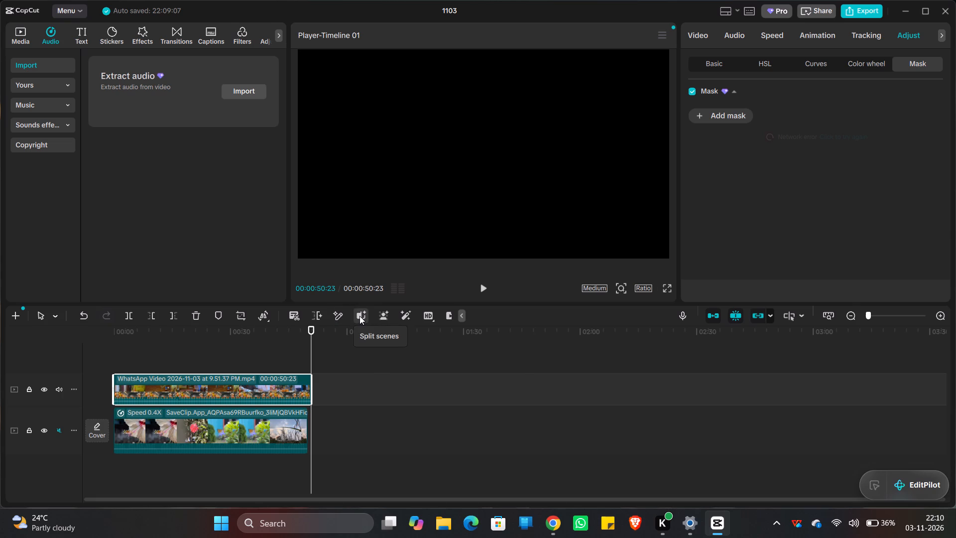
click(482, 287)
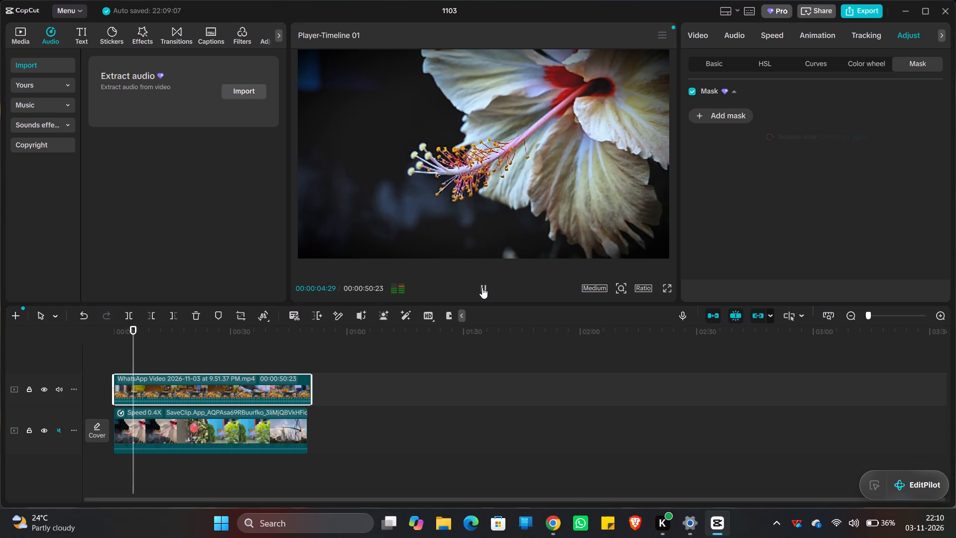
key(space)
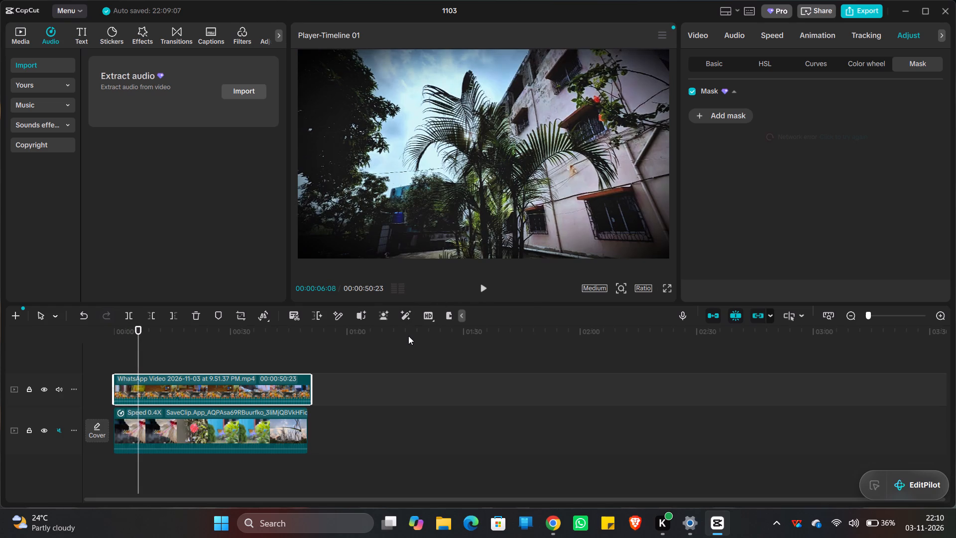
key(Left)
key(Left)
key(Left)
key(Left)
key(Left)
key(Left)
key(Left)
key(Left)
key(Left)
key(Left)
key(Left)
key(Left)
key(Left)
key(Left)
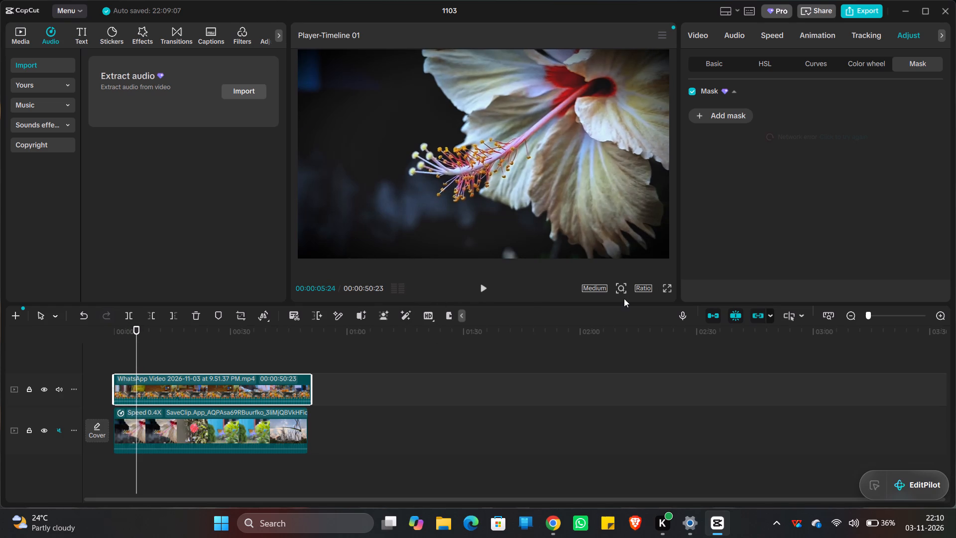
Sample the pale hibiscus petal as a custom HSL colour for the SaveClip video.
click(768, 62)
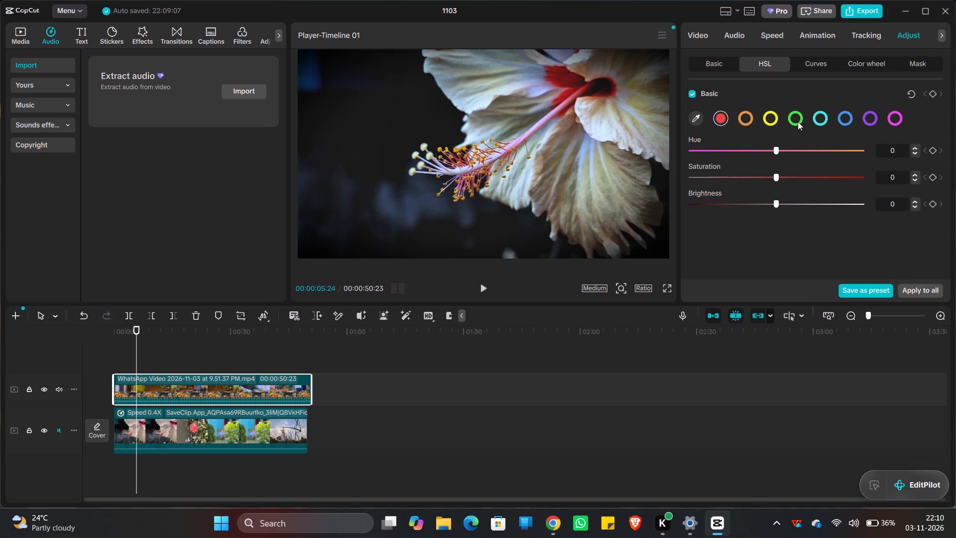
click(777, 147)
click(697, 119)
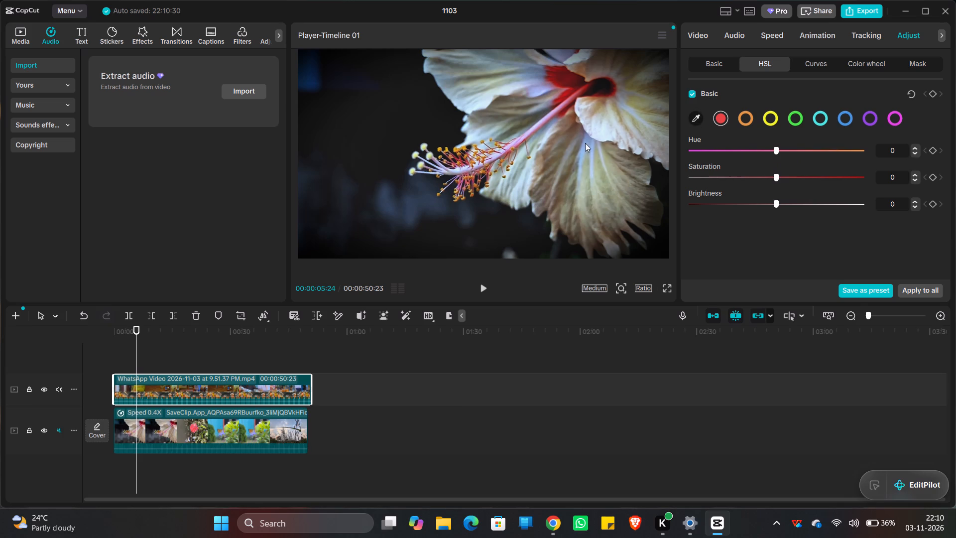
click(577, 136)
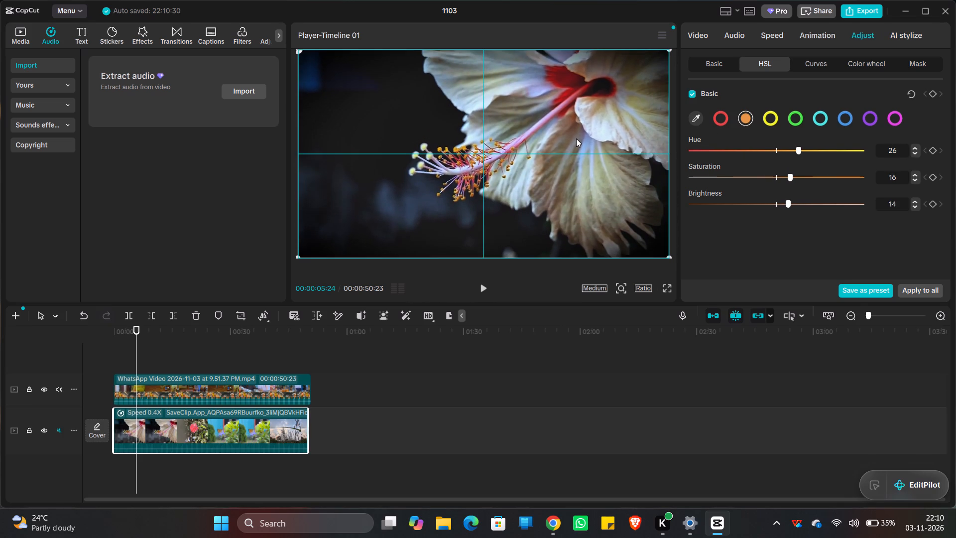
click(697, 117)
click(697, 117)
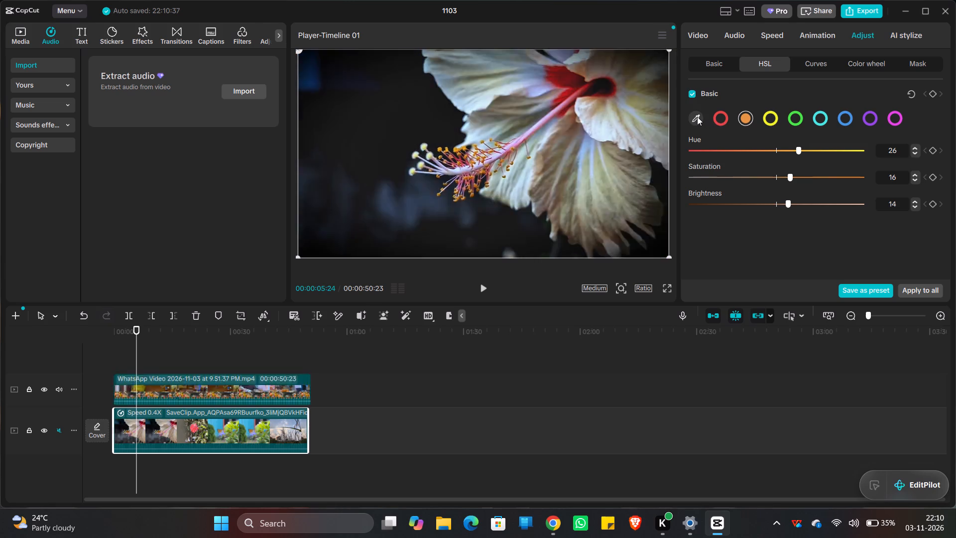
click(697, 117)
drag(697, 117, 605, 129)
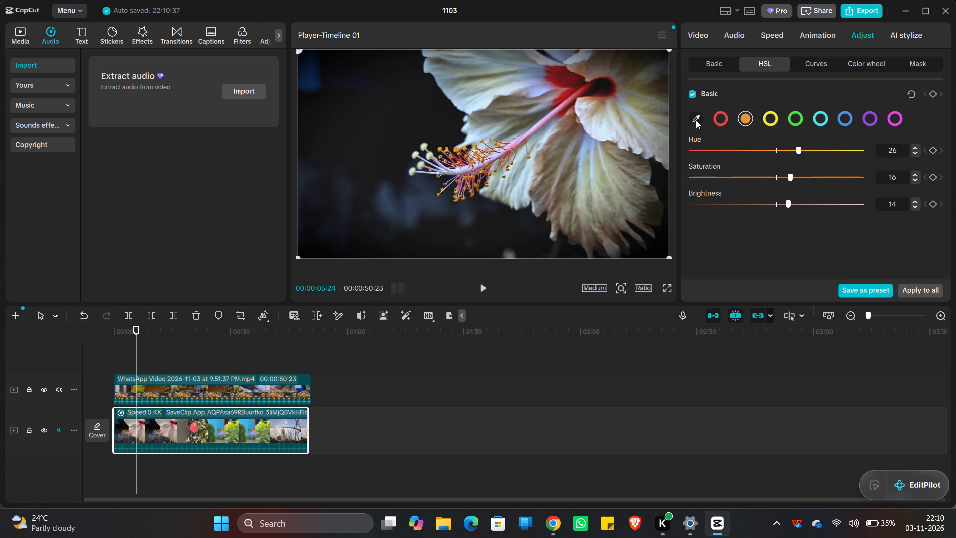
click(696, 120)
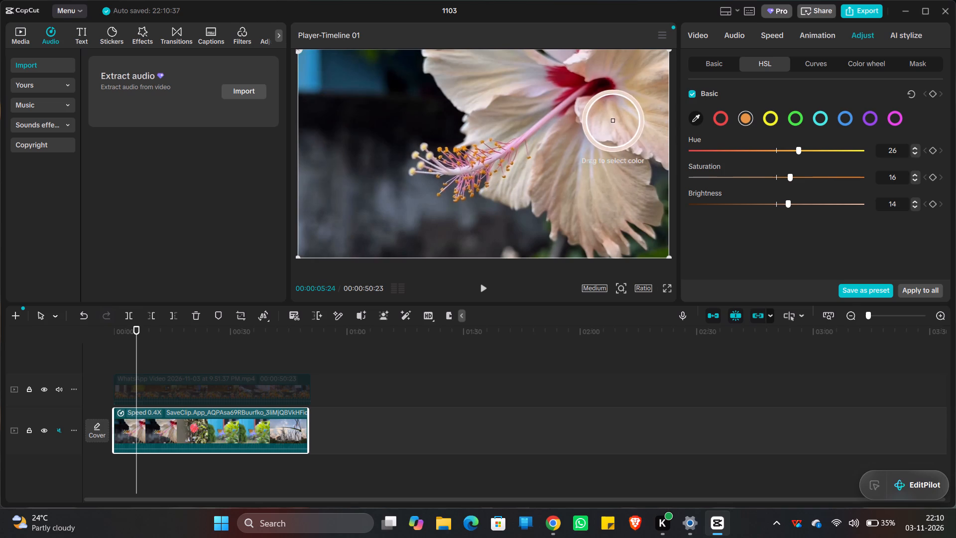
click(609, 122)
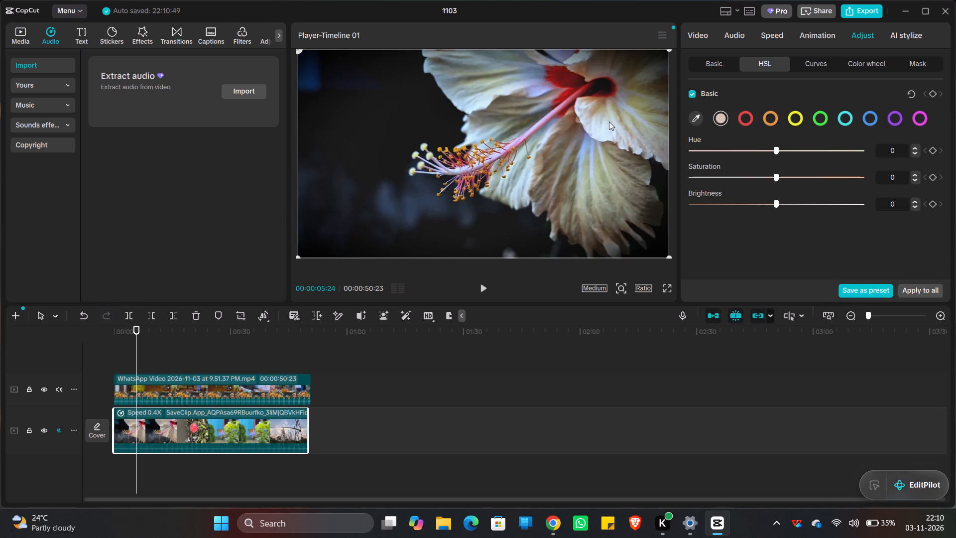
Try hue shifts in both directions for the sampled petal colour, and set its hue to -89.
drag(776, 149, 788, 149)
drag(788, 149, 779, 151)
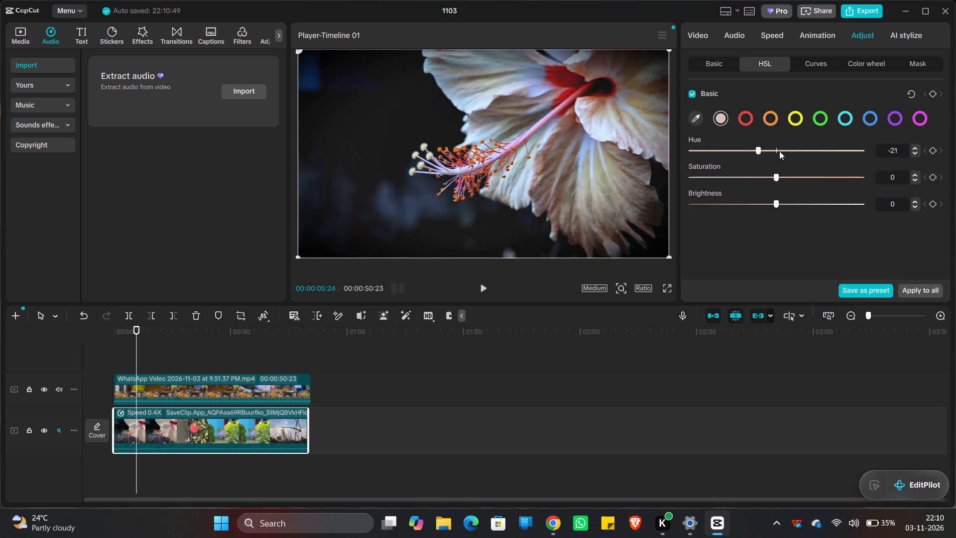
drag(779, 151, 792, 155)
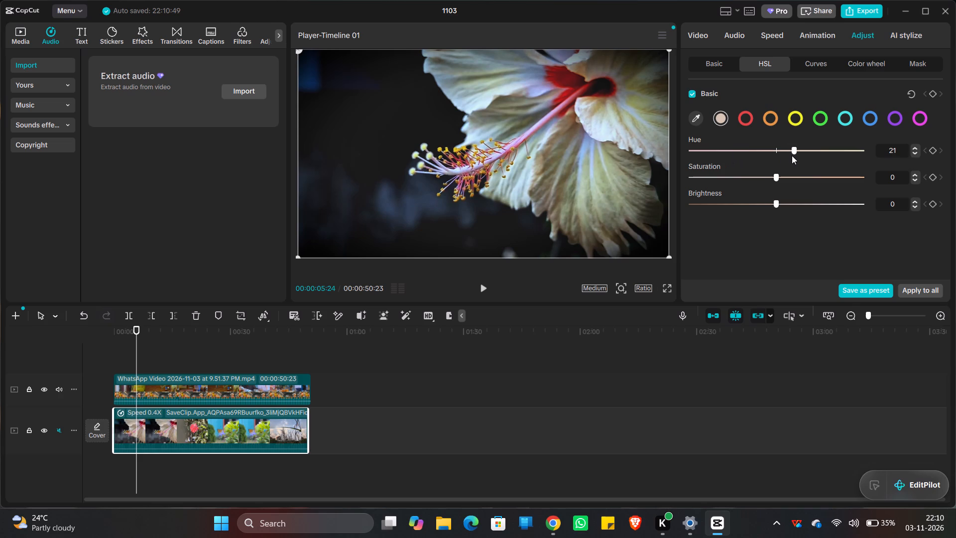
drag(792, 155, 715, 156)
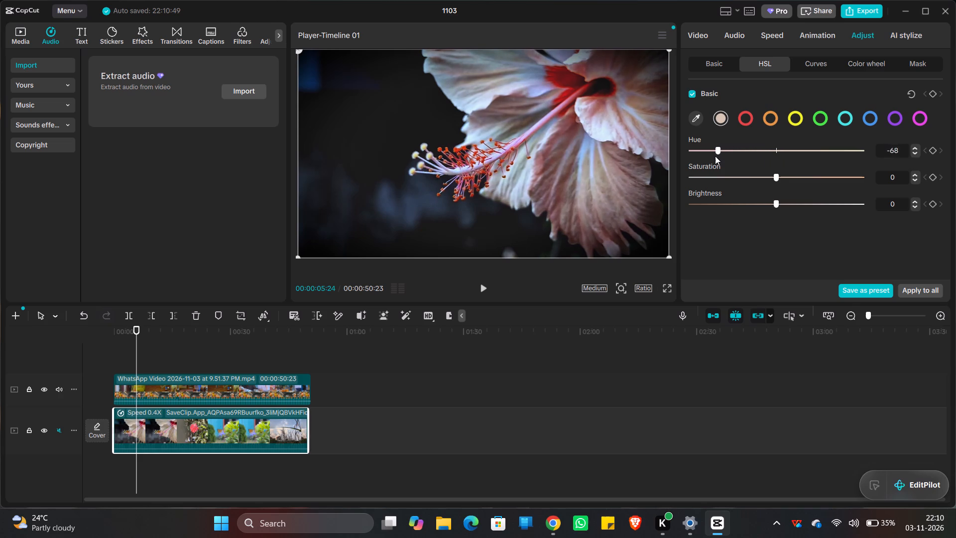
drag(715, 156, 713, 156)
drag(713, 156, 863, 146)
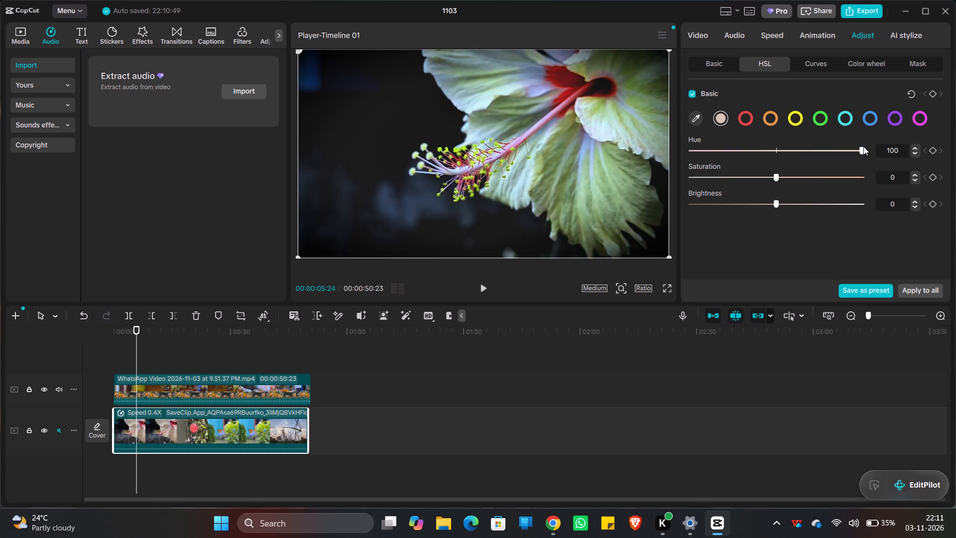
drag(863, 146, 707, 144)
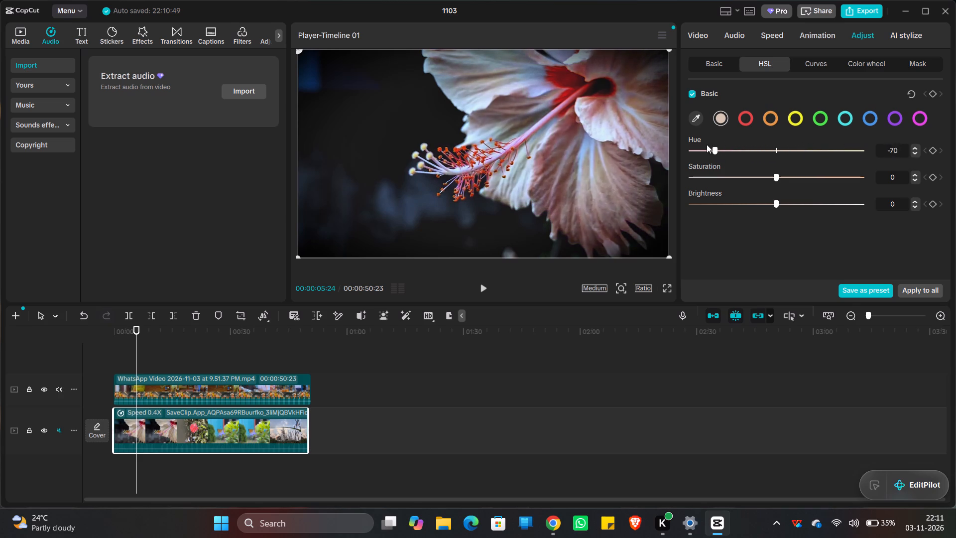
drag(707, 144, 696, 142)
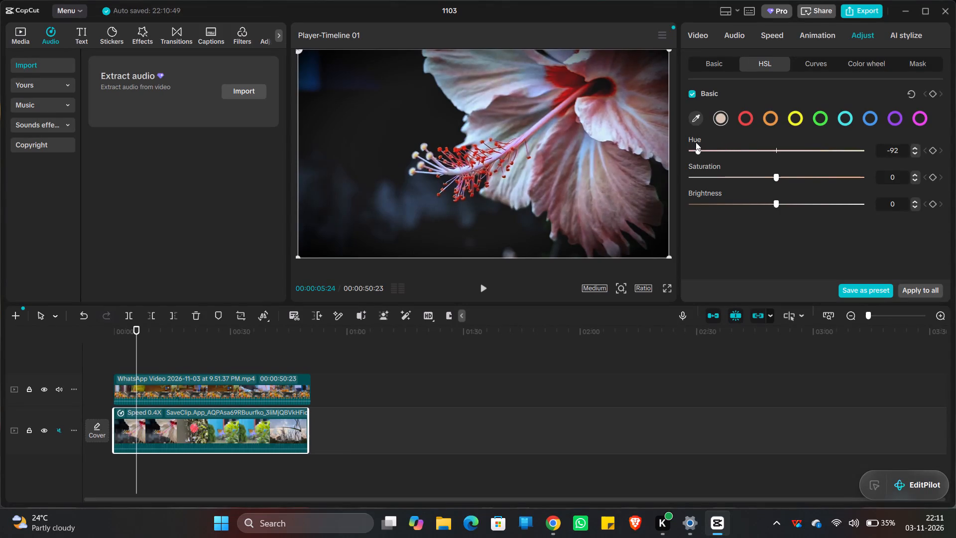
drag(696, 142, 697, 142)
Try further hue shifts in both directions for the sampled petal colour, and set its hue to -55.
drag(697, 148, 829, 145)
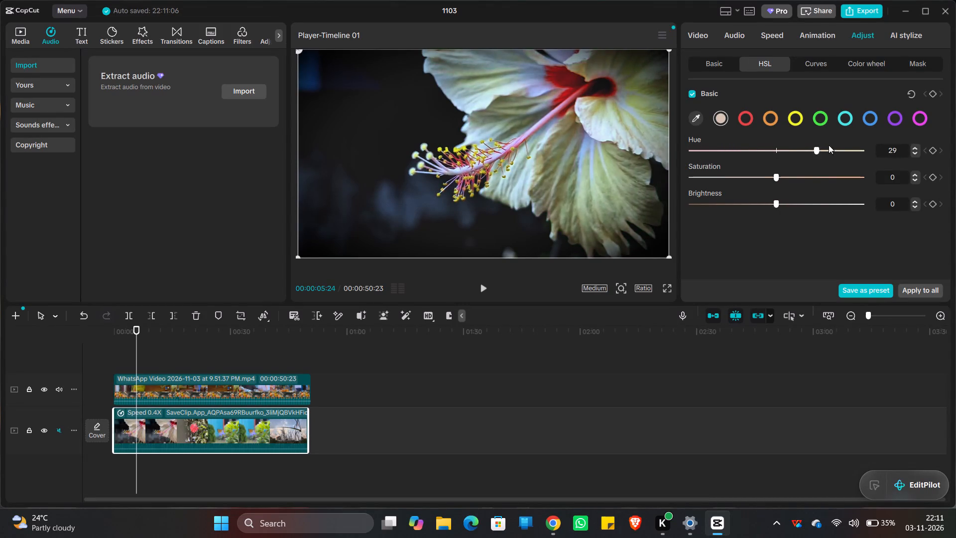
drag(829, 145, 702, 154)
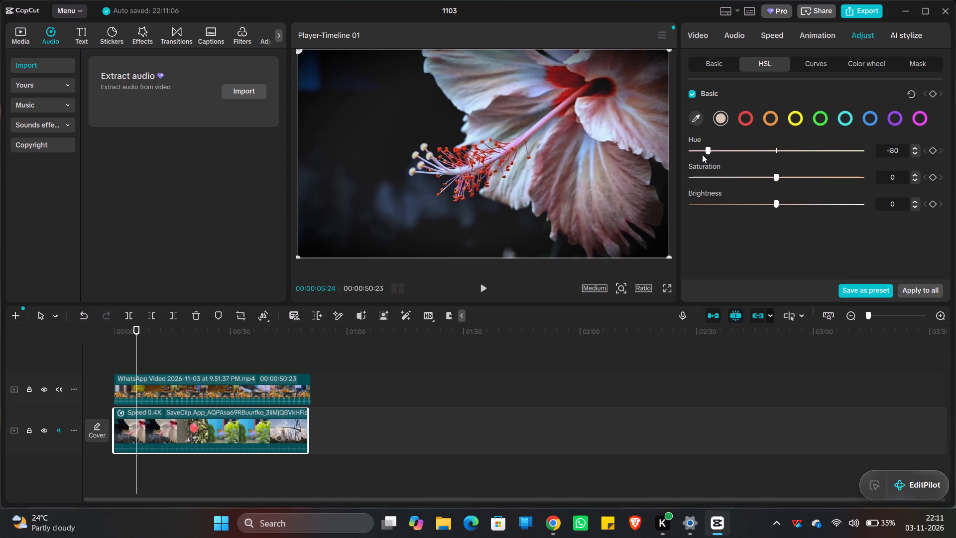
drag(702, 154, 822, 163)
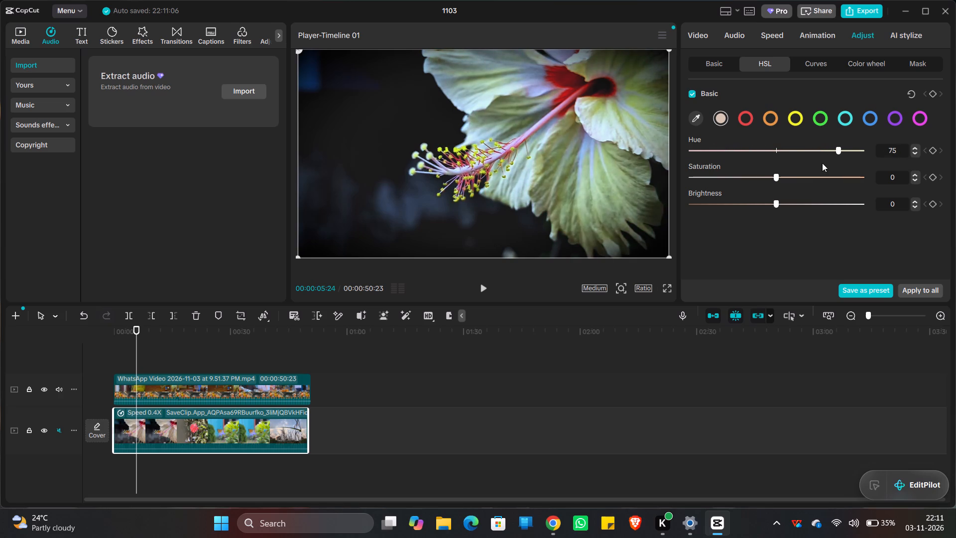
drag(822, 163, 767, 154)
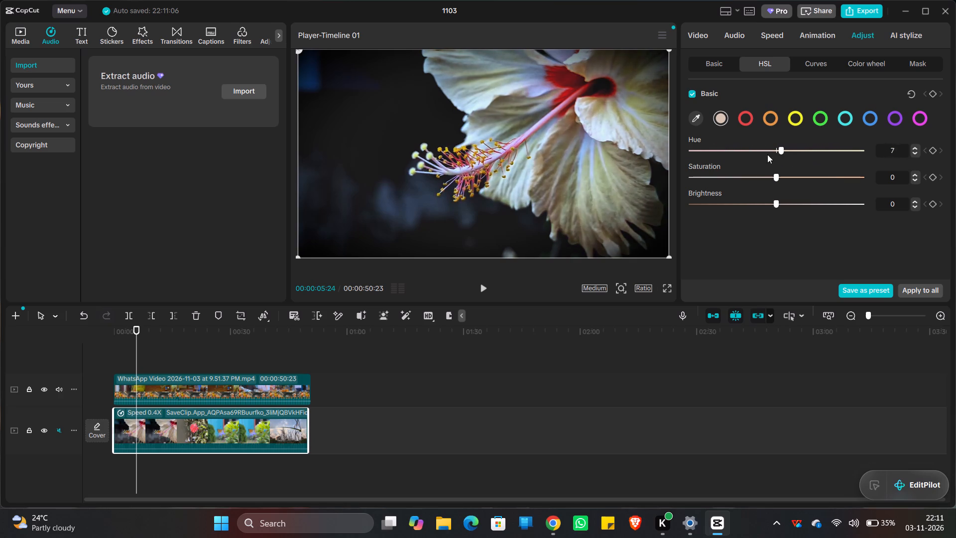
drag(767, 154, 715, 153)
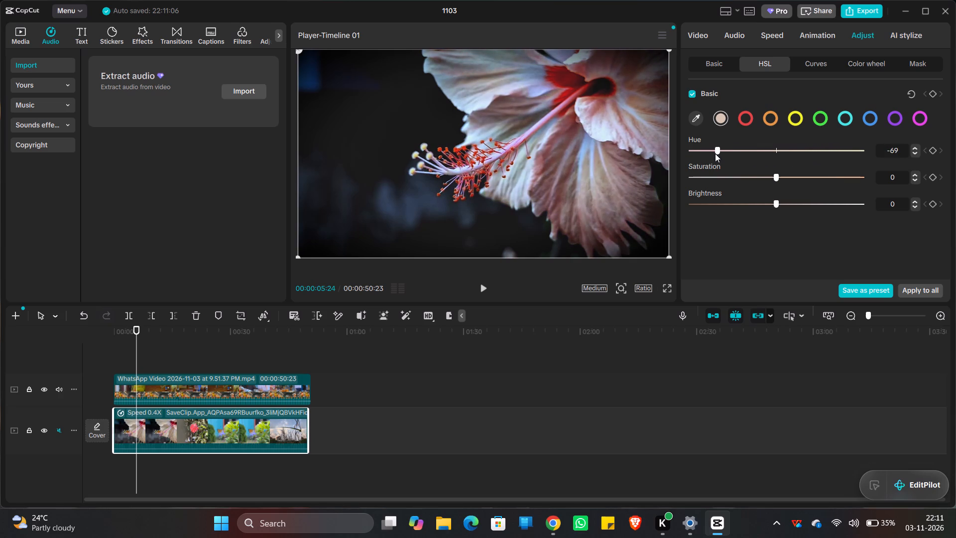
drag(715, 153, 726, 153)
Set the sampled petal colour's saturation to 22 and, after trying darker and brighter levels, its brightness to -22.
drag(774, 177, 784, 174)
drag(784, 174, 805, 175)
drag(805, 175, 793, 177)
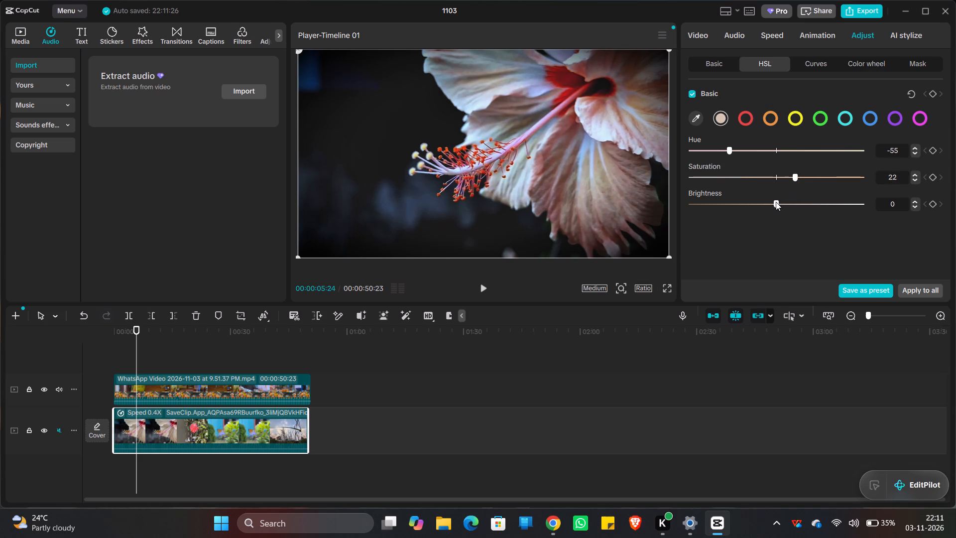
drag(776, 202, 723, 217)
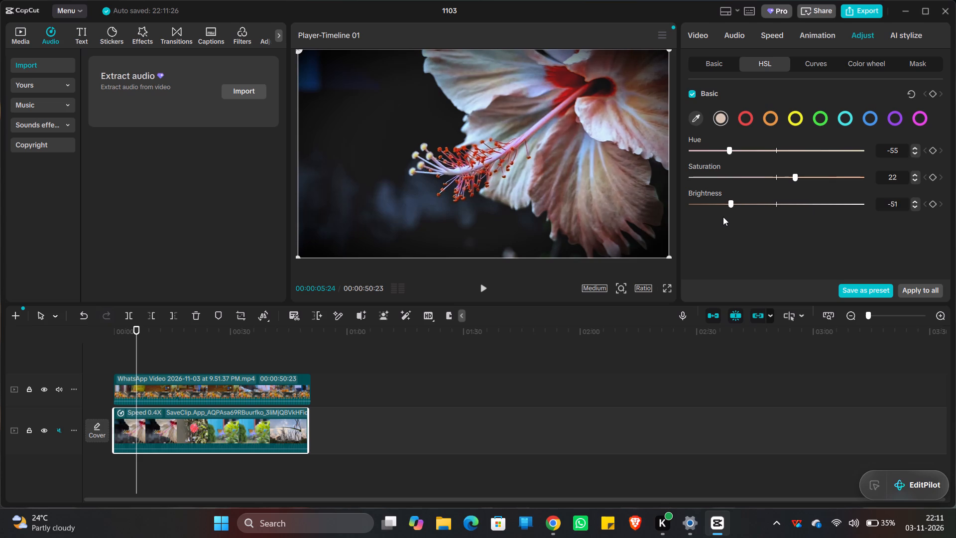
drag(723, 217, 842, 204)
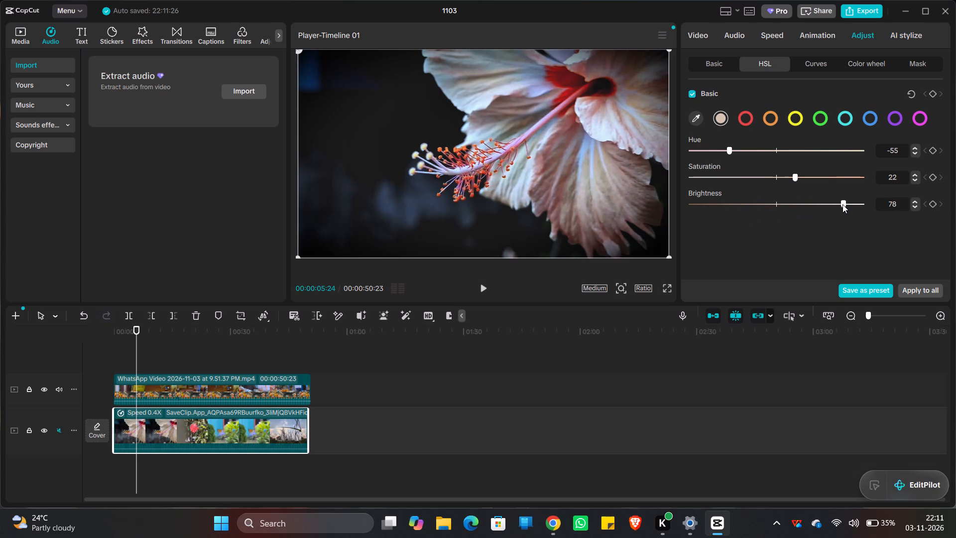
drag(842, 204, 754, 217)
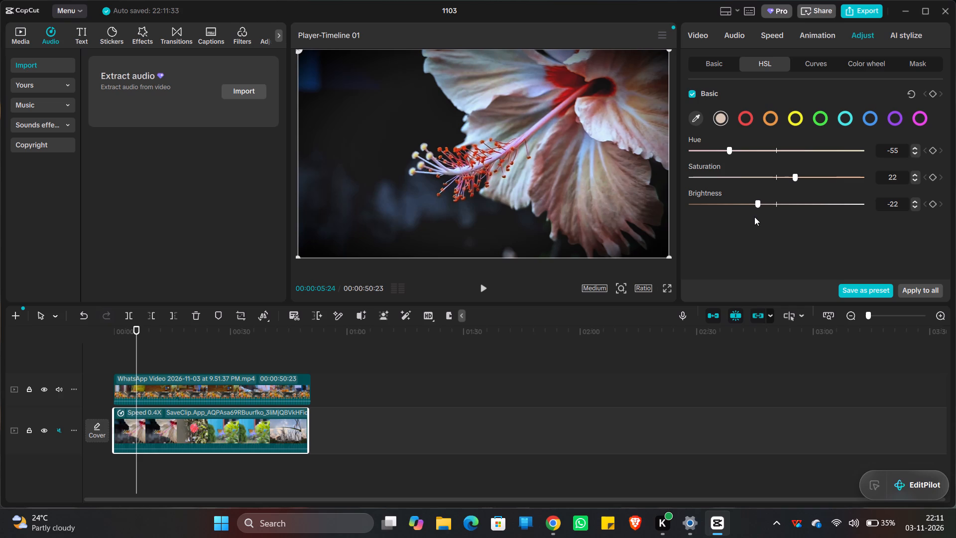
Adjust the SaveClip video's yellow HSL range, trying shifts in both directions, to hue -68 and saturation 17.
click(748, 120)
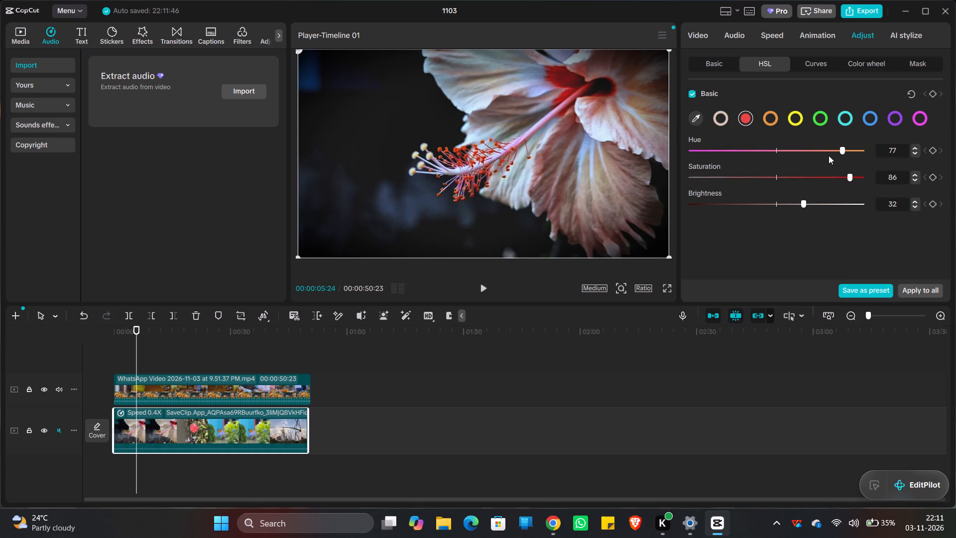
click(794, 117)
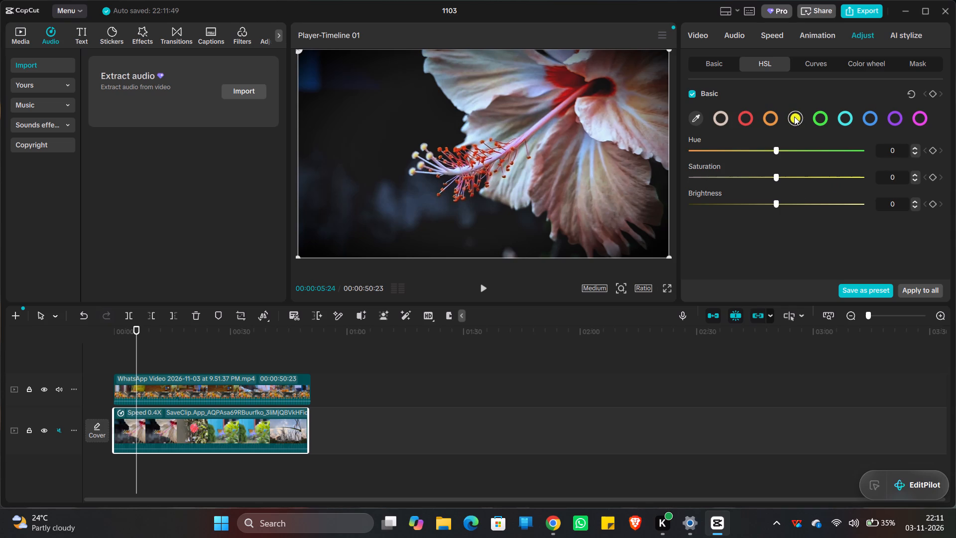
drag(774, 149, 810, 147)
drag(810, 147, 810, 146)
drag(810, 146, 736, 151)
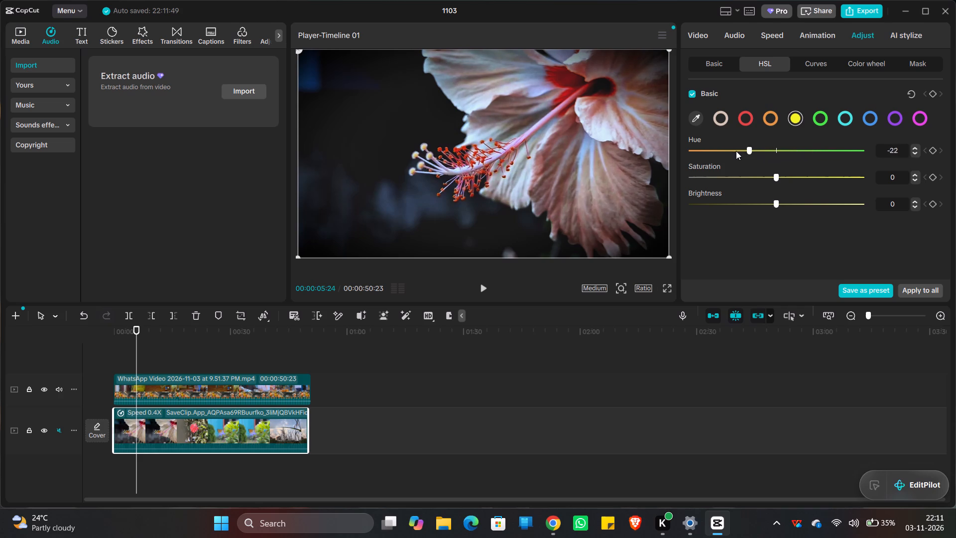
drag(736, 151, 732, 148)
drag(732, 148, 716, 149)
drag(775, 174, 705, 184)
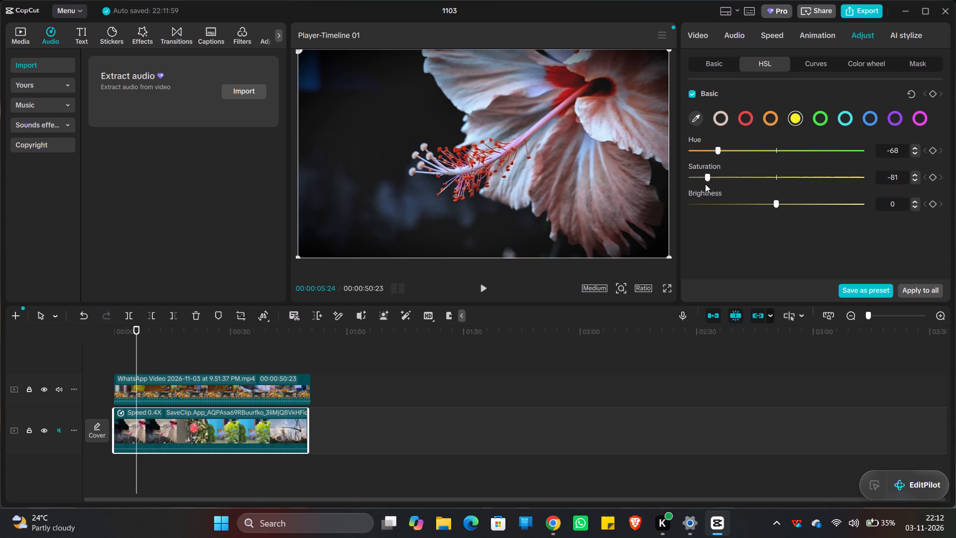
drag(705, 184, 742, 180)
drag(742, 180, 773, 176)
drag(773, 176, 747, 175)
drag(747, 175, 789, 174)
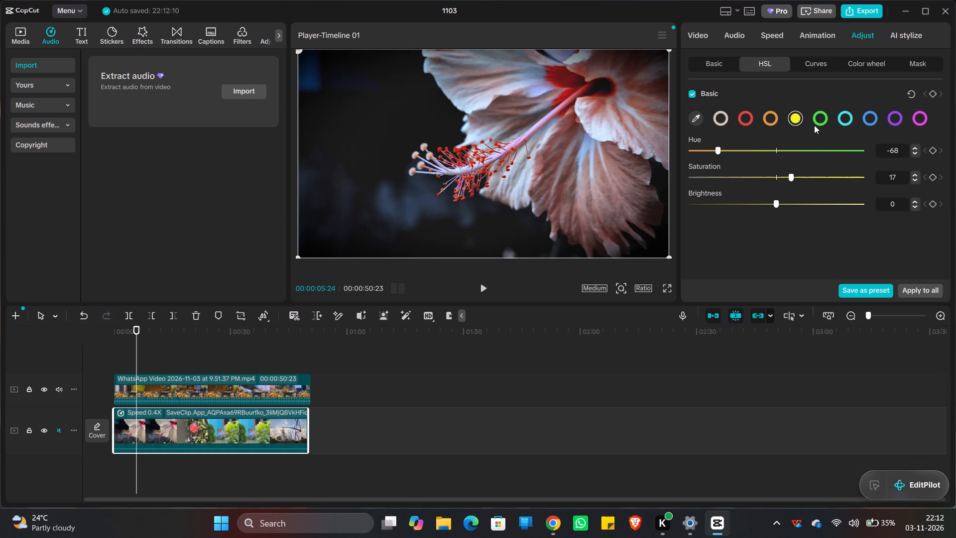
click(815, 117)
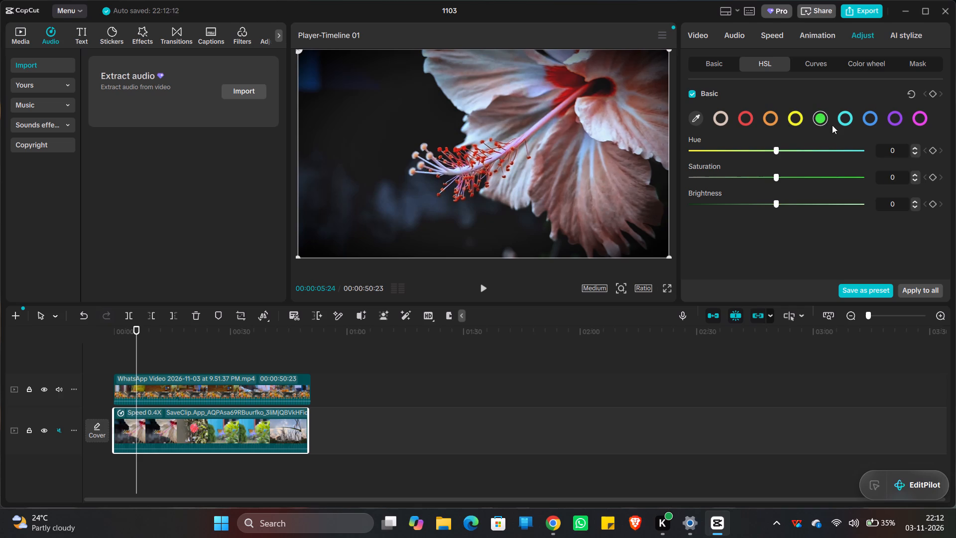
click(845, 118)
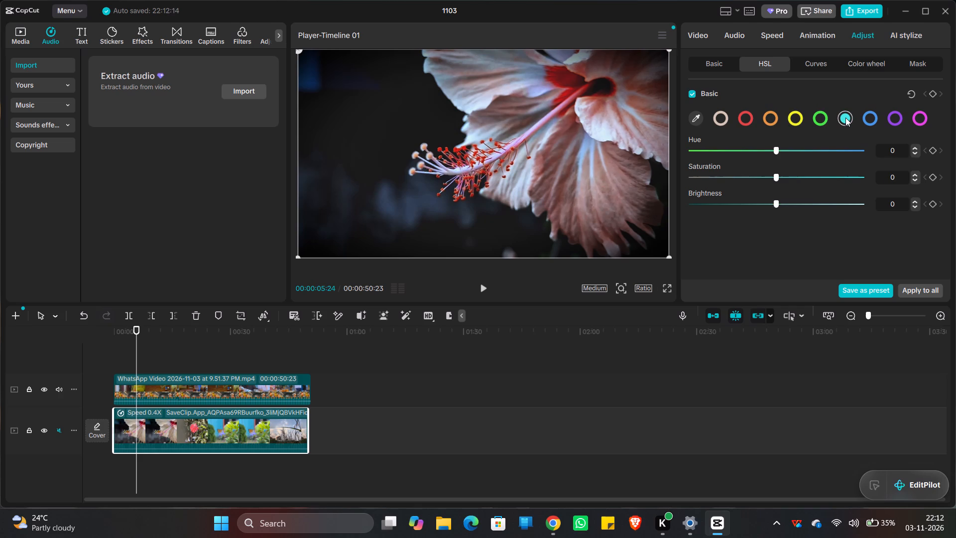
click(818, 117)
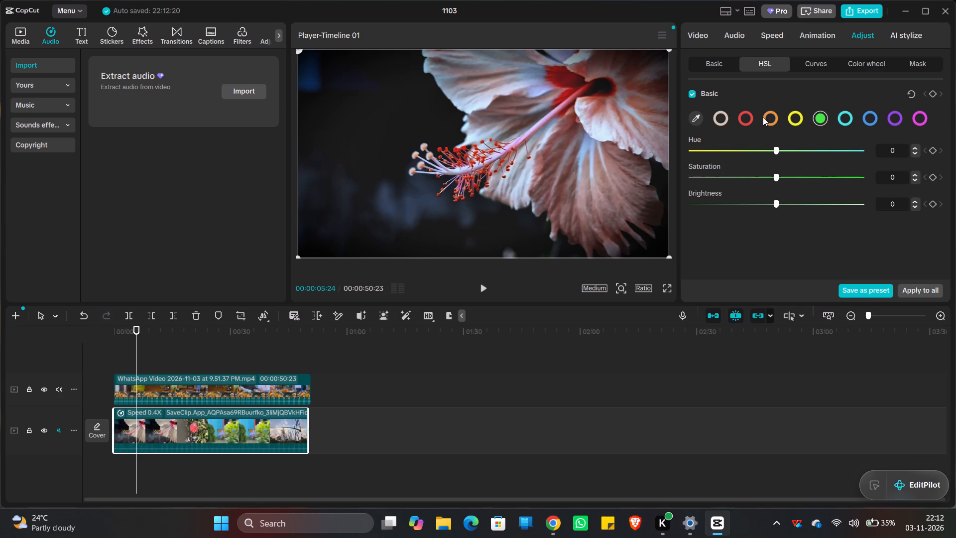
Try redder and yellower shifts for the SaveClip video's orange HSL range, and set its hue to -26.
click(763, 117)
click(766, 117)
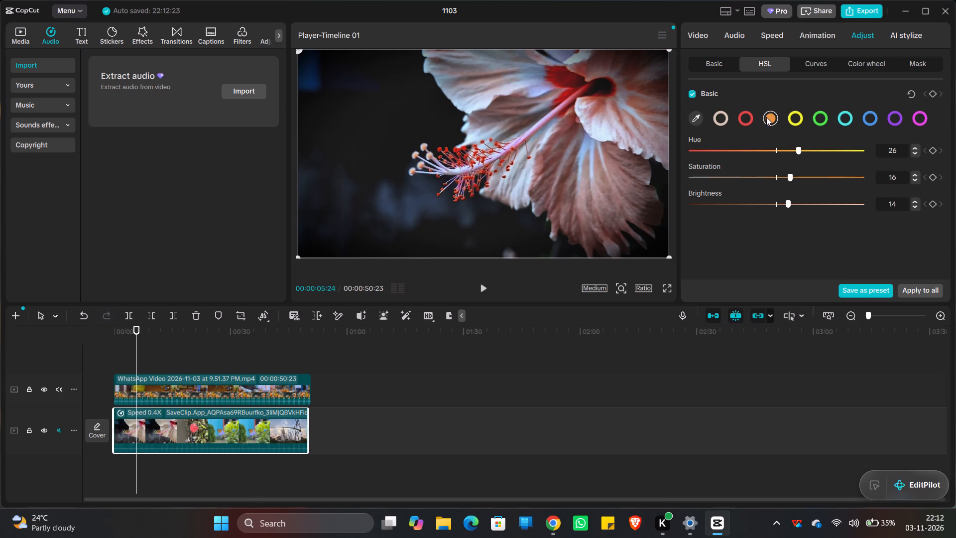
drag(799, 149, 706, 154)
drag(706, 154, 737, 154)
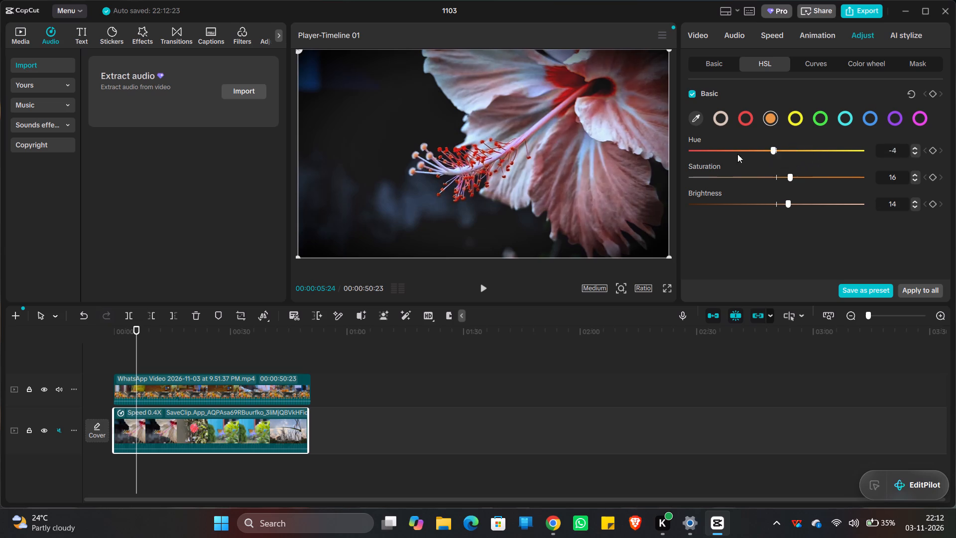
drag(737, 154, 767, 160)
drag(767, 160, 751, 157)
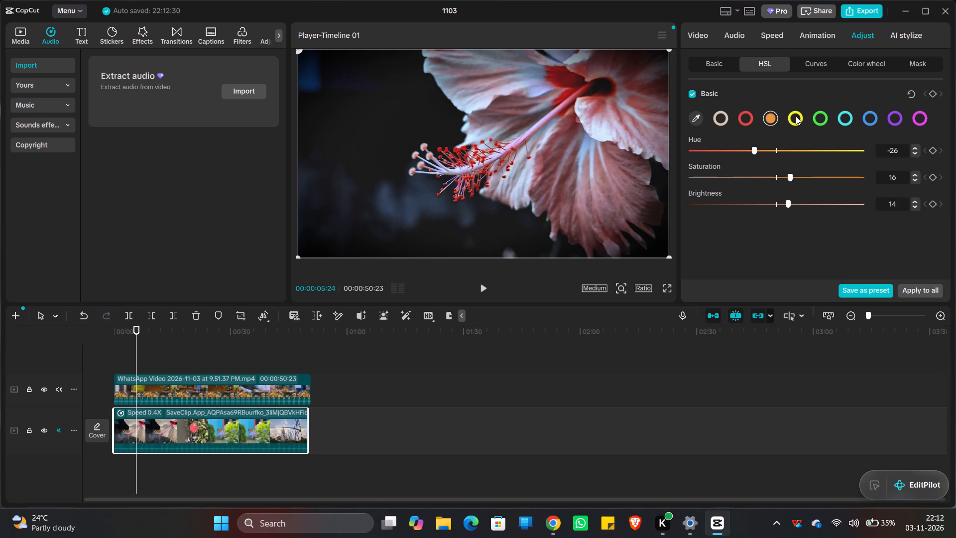
Try greener and more orange shifts for the SaveClip video's yellow HSL range, and set its hue to -100.
click(796, 116)
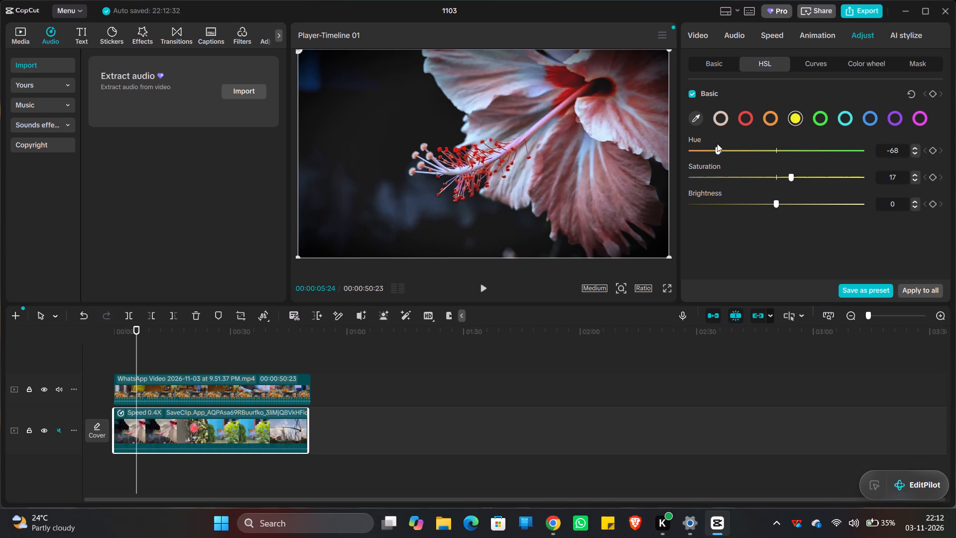
drag(720, 150, 835, 150)
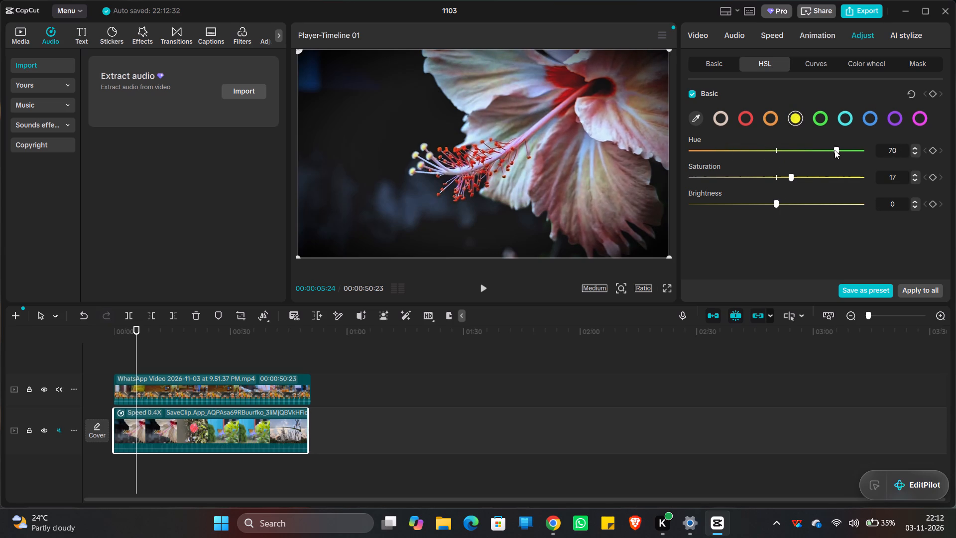
drag(835, 150, 724, 161)
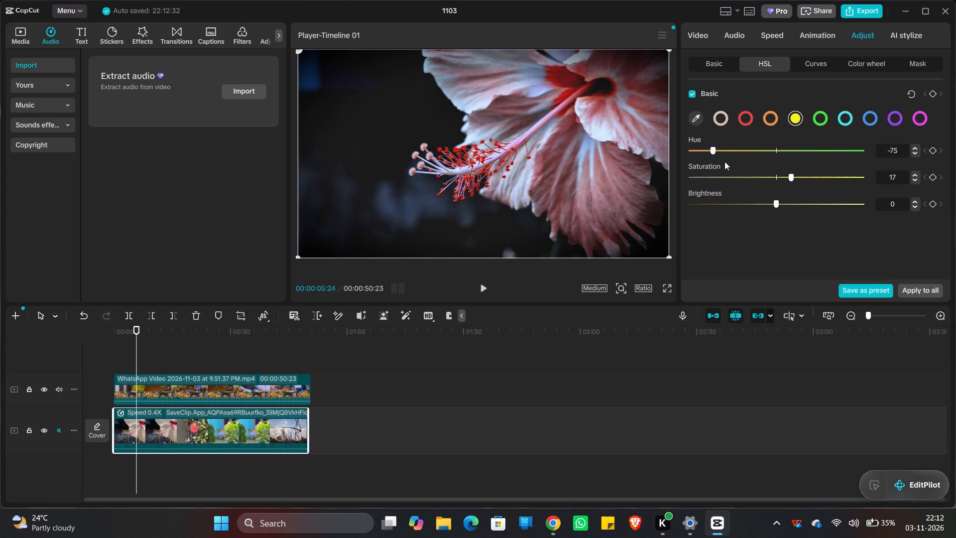
drag(724, 161, 707, 161)
drag(707, 161, 675, 159)
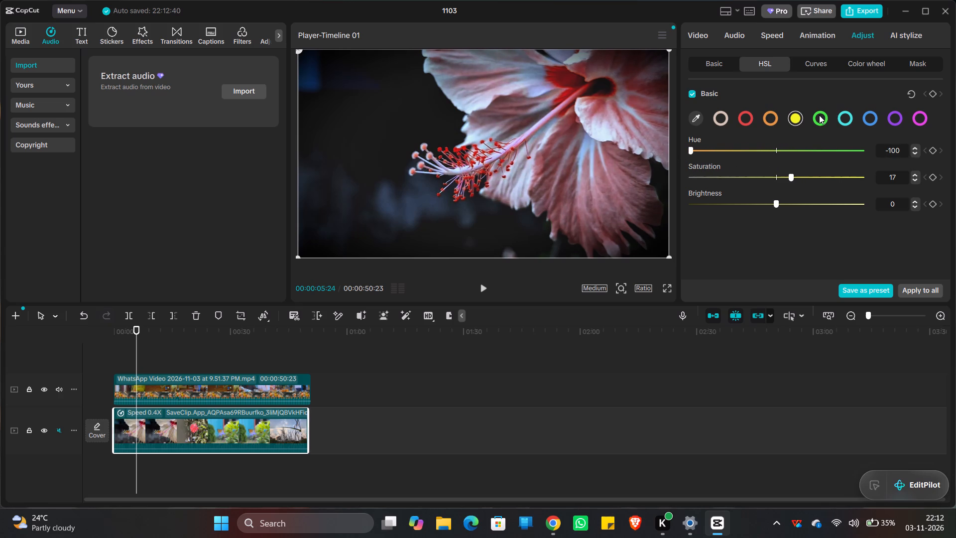
Try hue shifts in both directions for the SaveClip video's green HSL range, and set its hue to 16.
click(819, 115)
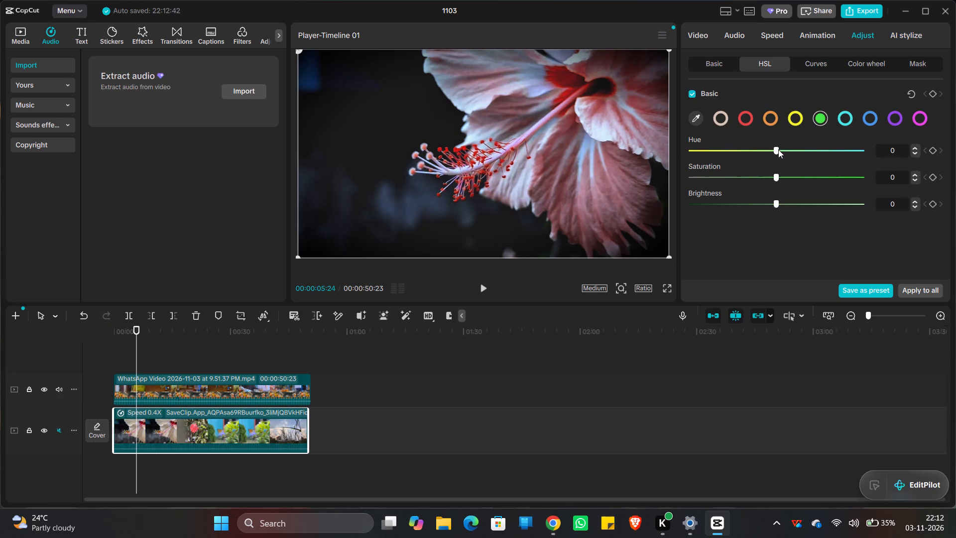
drag(777, 149, 843, 152)
drag(843, 152, 702, 149)
drag(702, 149, 788, 147)
Try a bluer shift for the SaveClip video's cyan HSL range, and set its hue to -100.
click(840, 120)
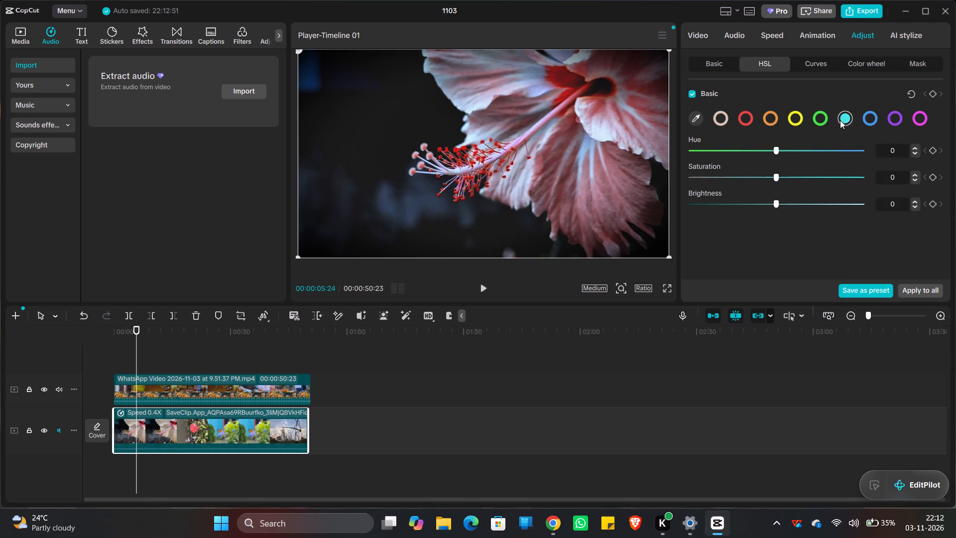
drag(777, 151, 826, 152)
drag(826, 152, 687, 165)
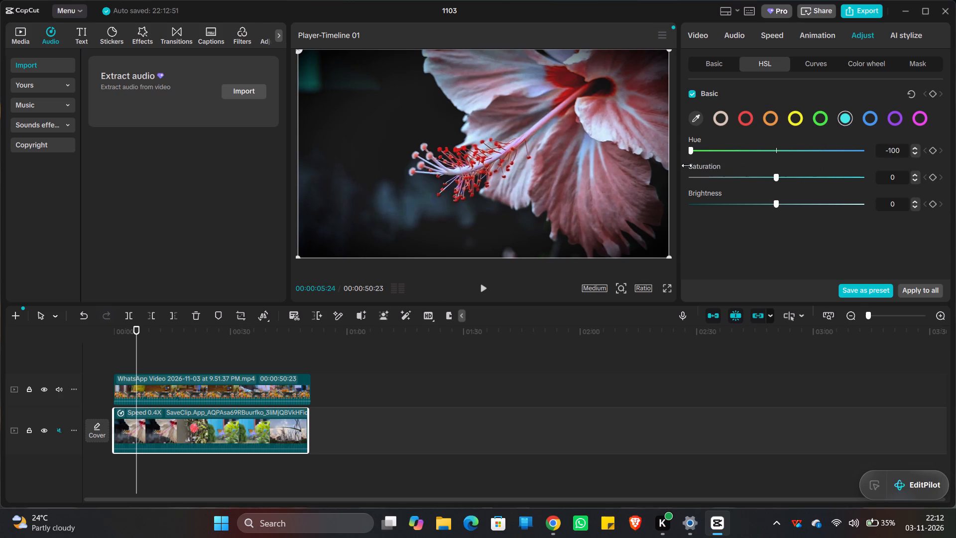
drag(687, 165, 686, 165)
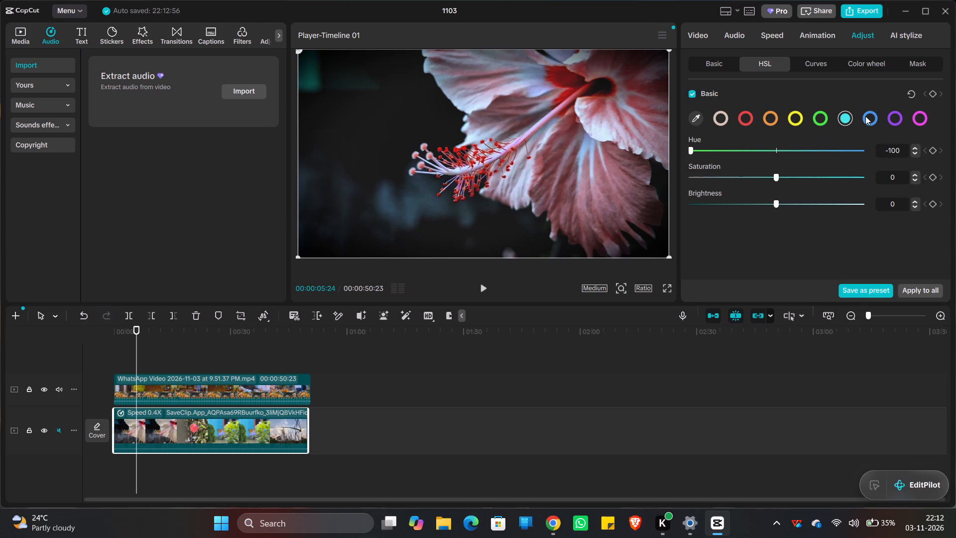
Try purple and cyan shifts for the SaveClip video's blue HSL range, and set its hue to -3.
click(865, 116)
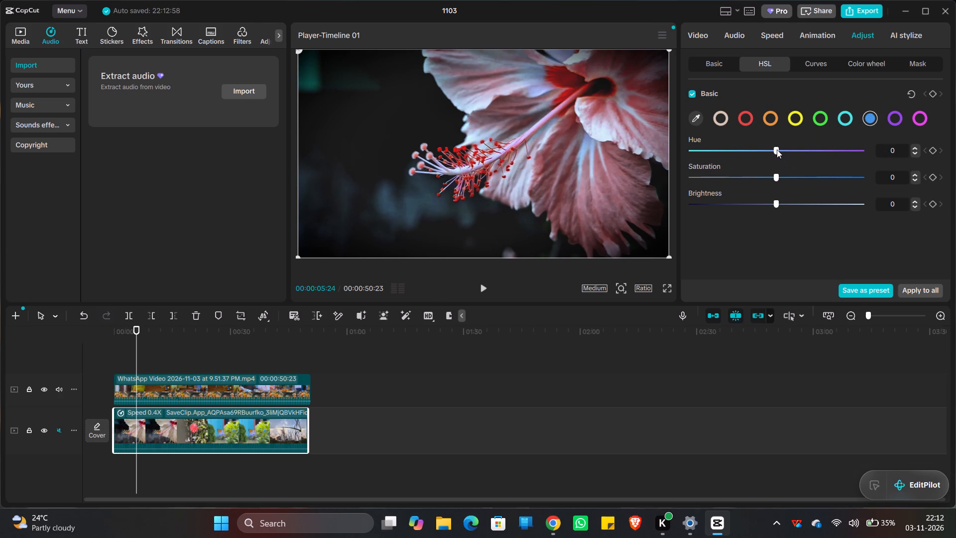
drag(777, 149, 852, 149)
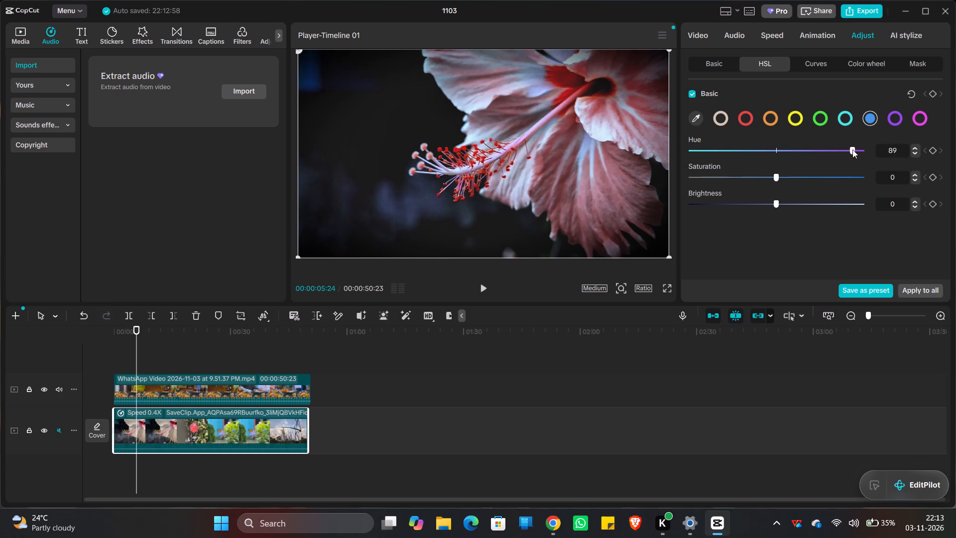
drag(852, 149, 758, 134)
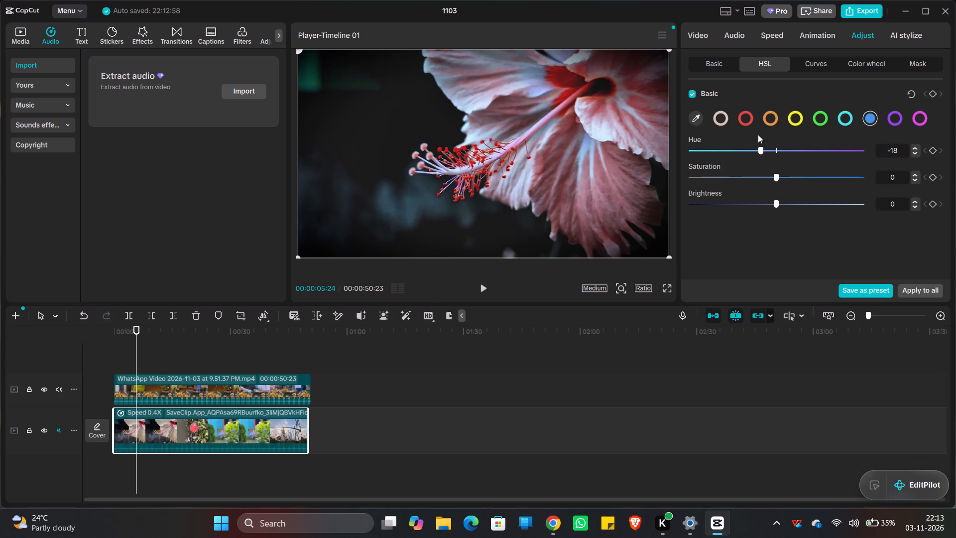
drag(758, 134, 674, 141)
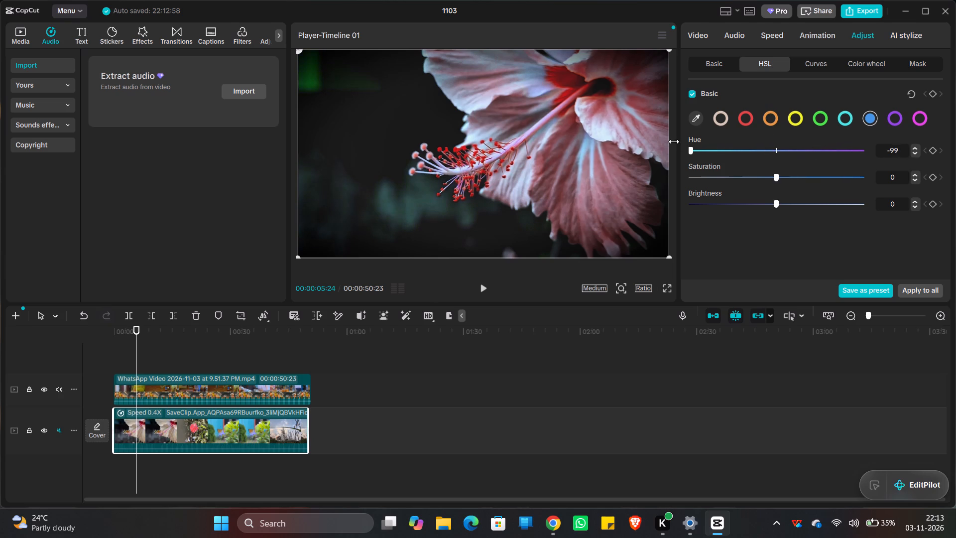
drag(674, 141, 647, 143)
drag(647, 143, 771, 155)
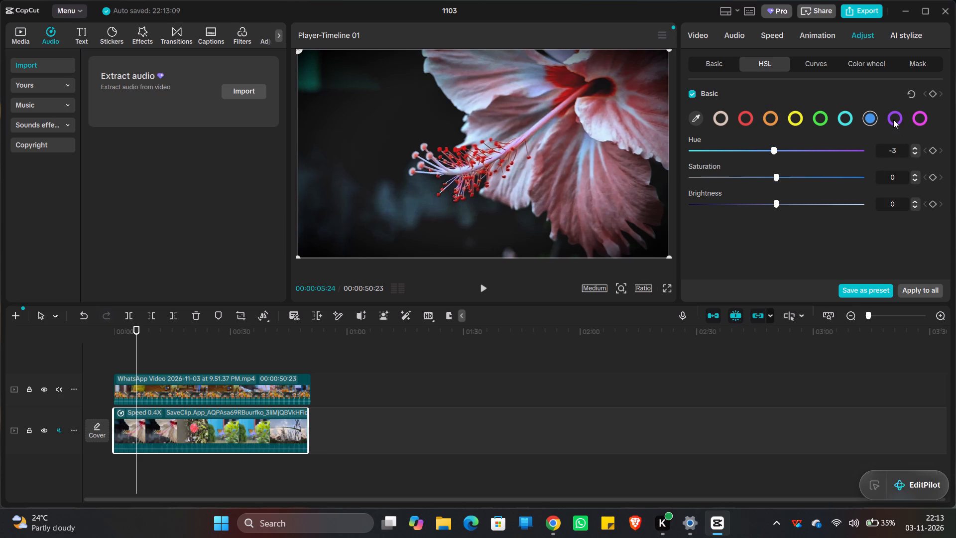
Adjust the SaveClip video's purple HSL range to hue -100, saturation 62 and brightness 80, trying lower and higher saturation and brightness levels.
click(893, 120)
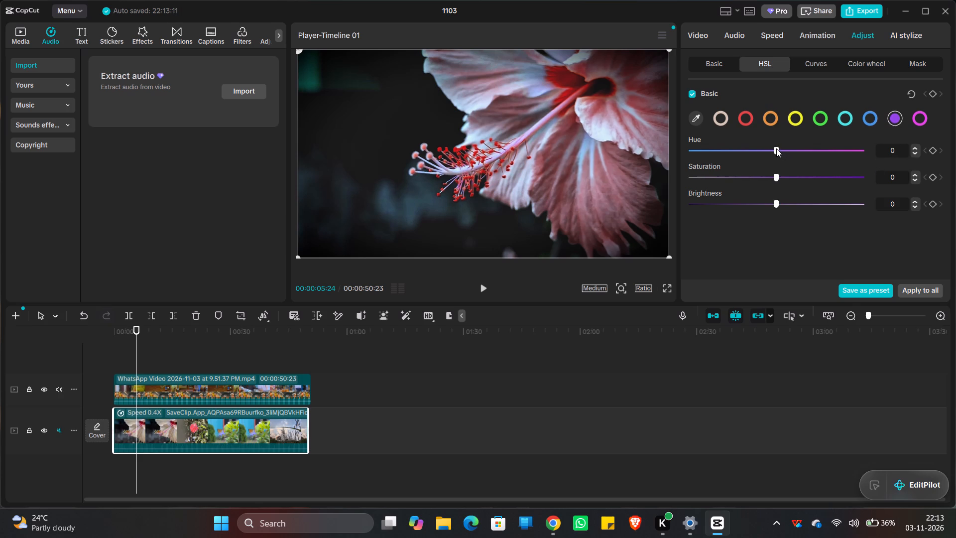
drag(776, 148, 709, 155)
drag(709, 155, 675, 165)
drag(675, 165, 673, 164)
drag(776, 177, 848, 175)
drag(848, 175, 686, 173)
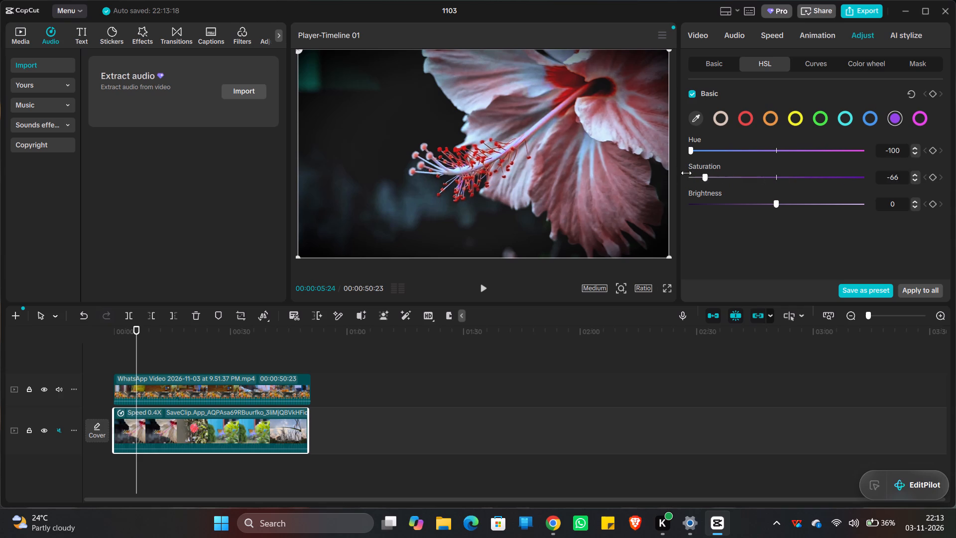
drag(686, 173, 827, 178)
drag(778, 202, 721, 202)
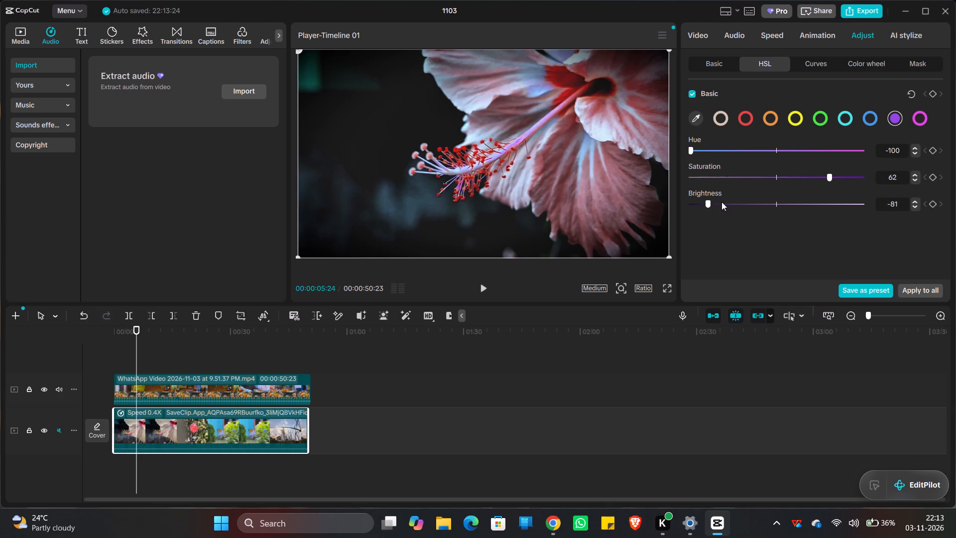
drag(721, 202, 856, 211)
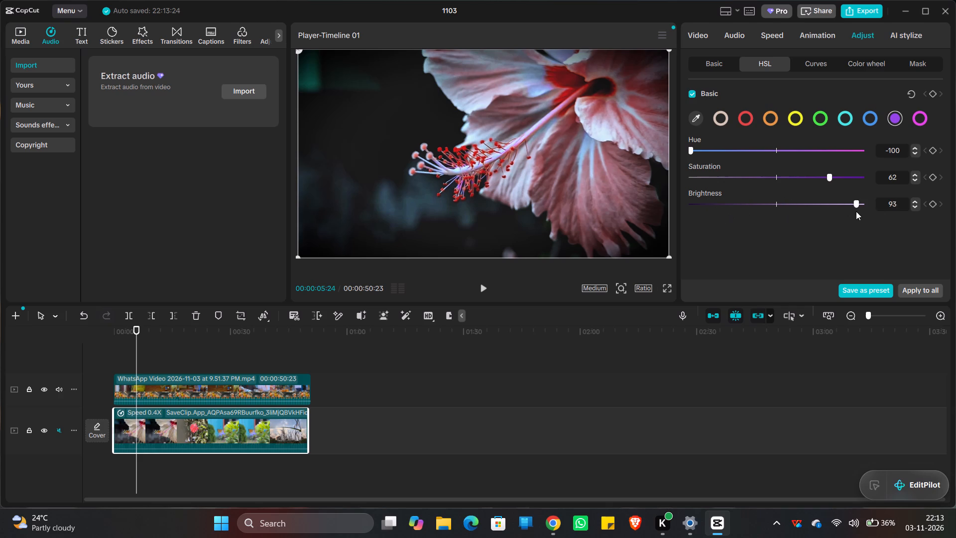
drag(856, 211, 842, 202)
Play the timeline preview to review the SaveClip video's HSL adjustments.
click(483, 283)
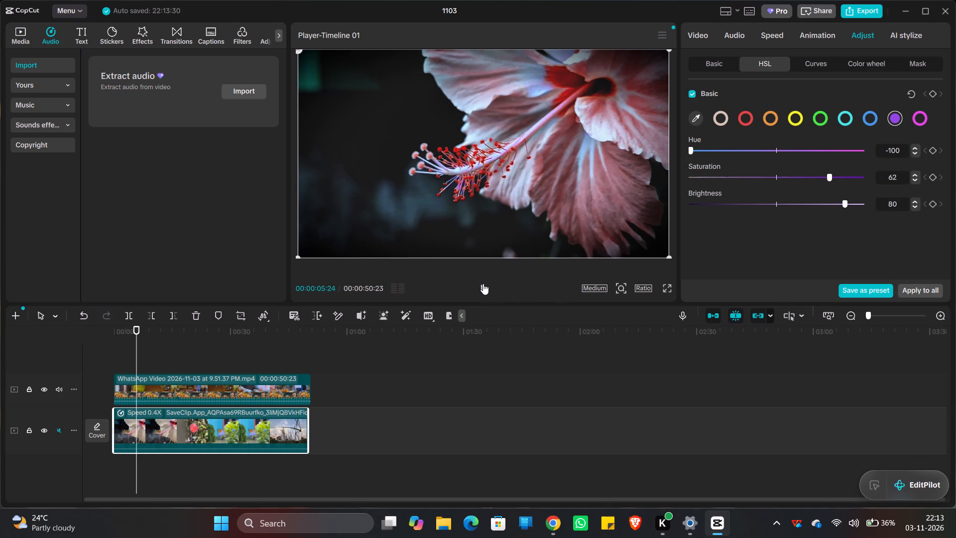
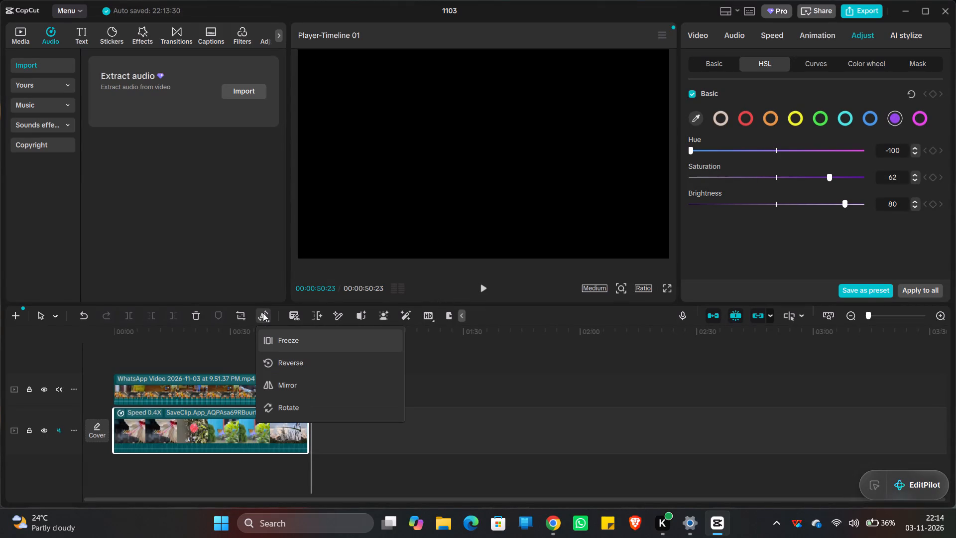
Mirror the SaveClip video, play the timeline preview to compare, and mirror it again so the hibiscus stamen points right.
click(289, 383)
click(289, 383)
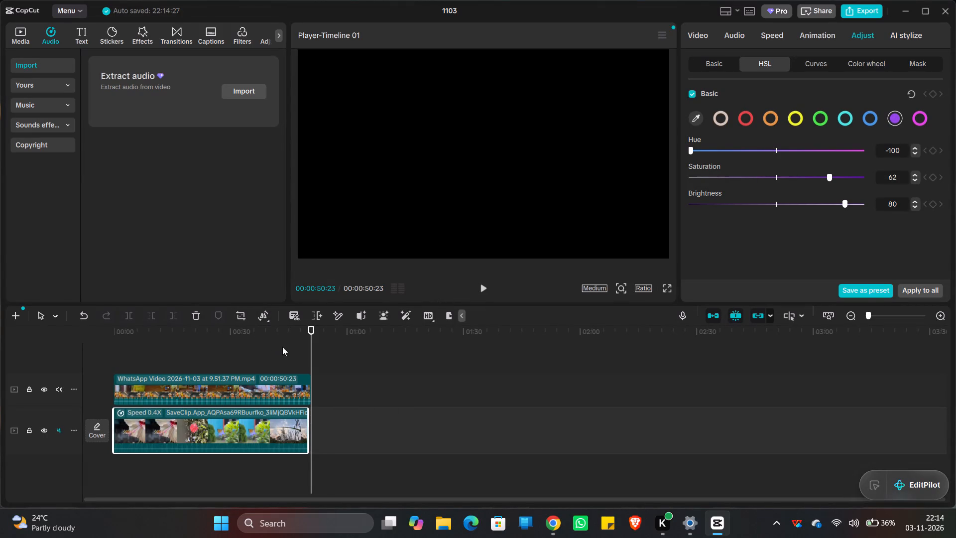
click(483, 282)
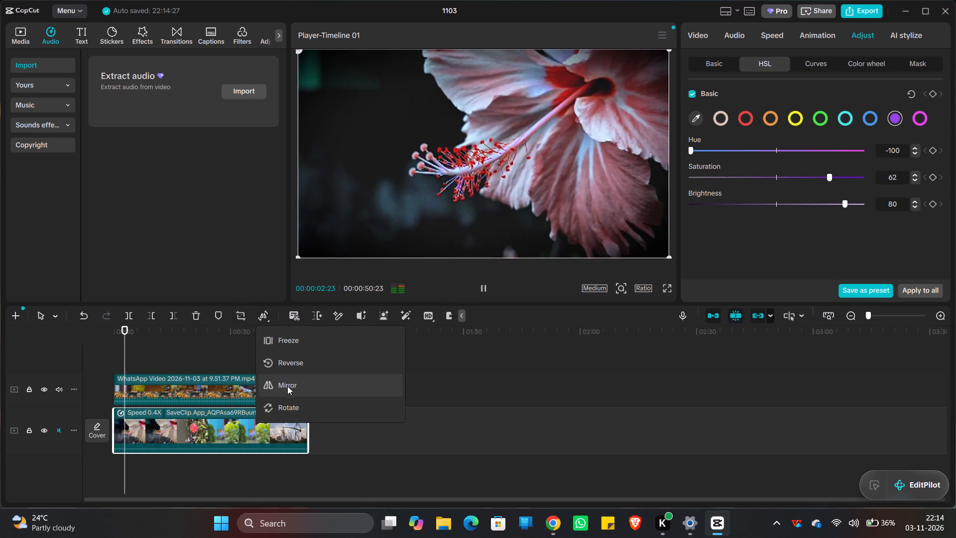
click(287, 385)
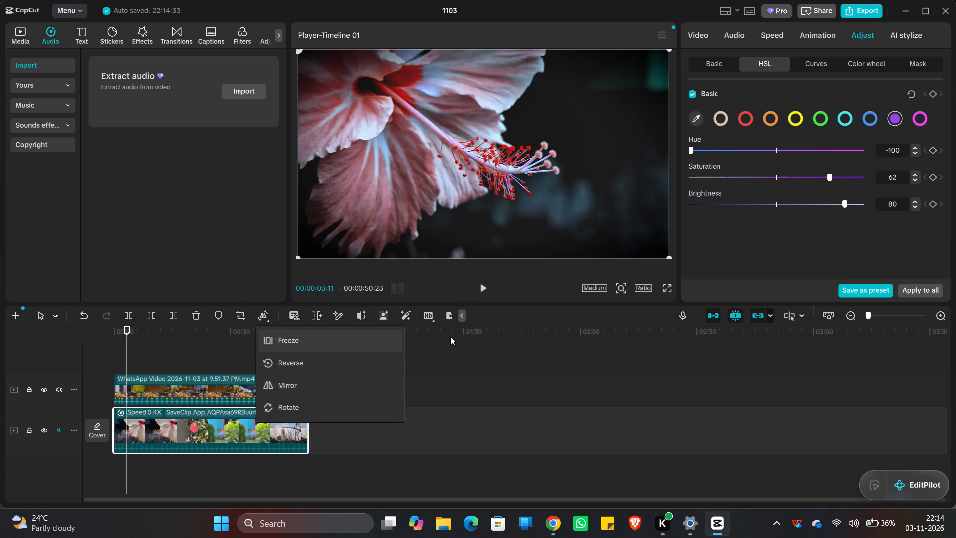
click(487, 290)
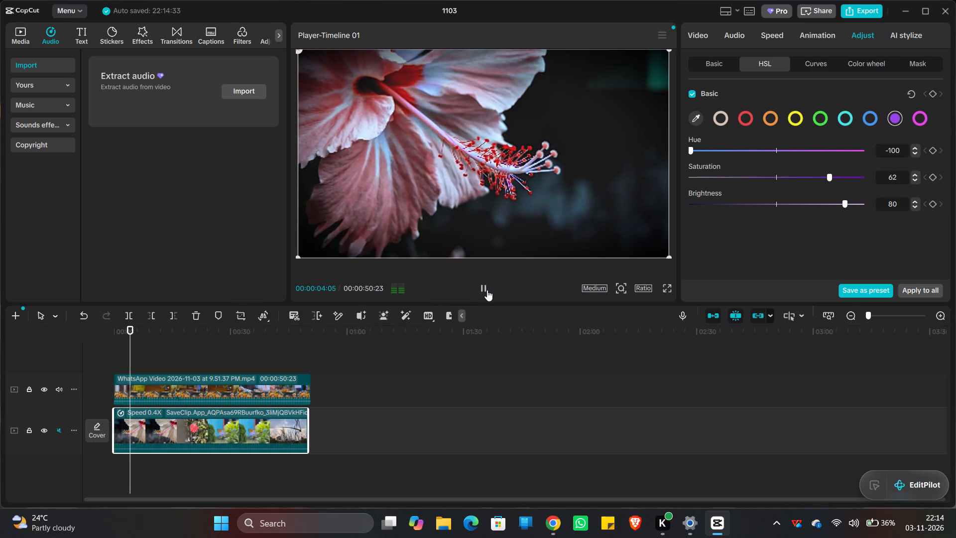
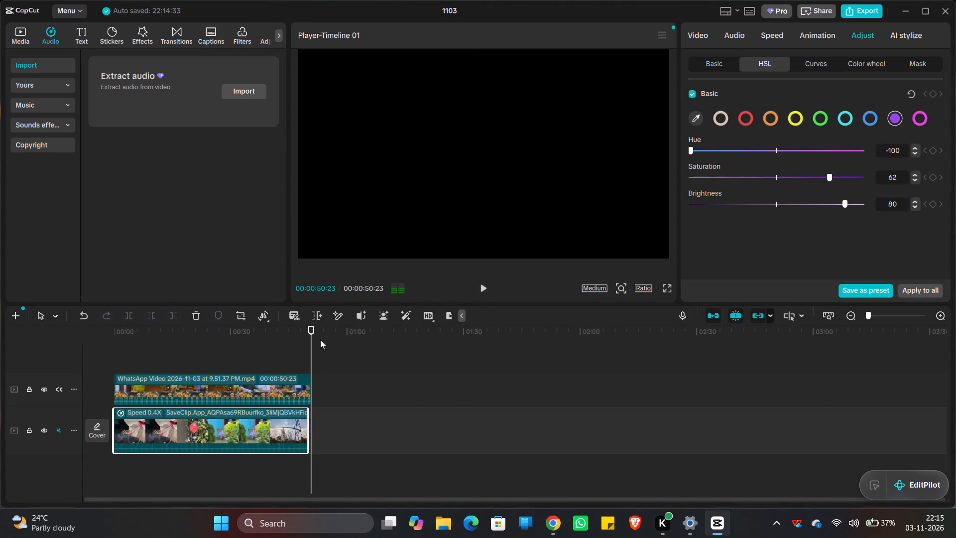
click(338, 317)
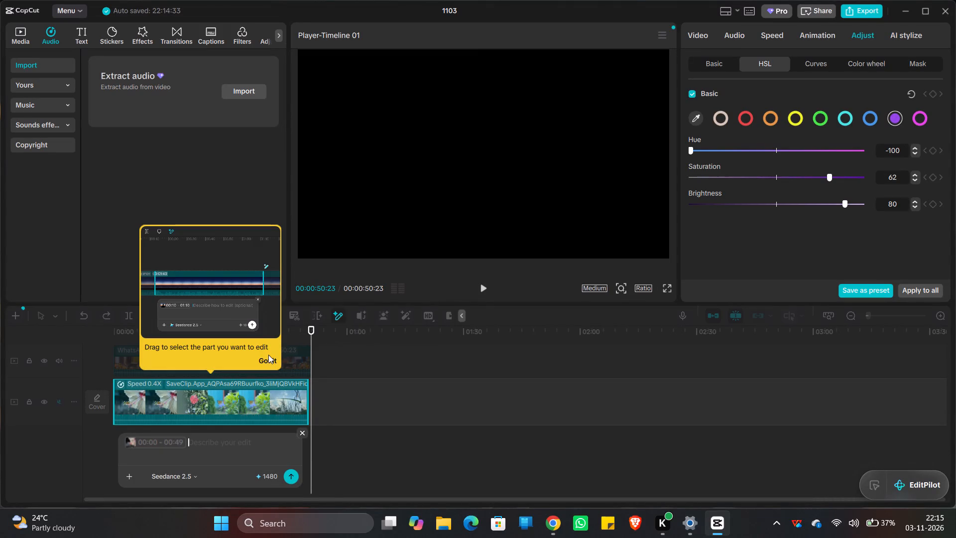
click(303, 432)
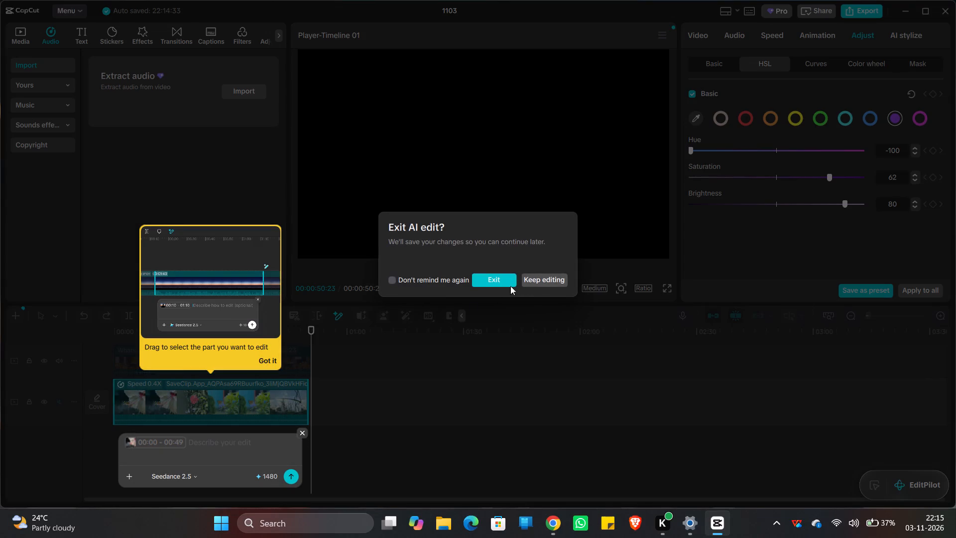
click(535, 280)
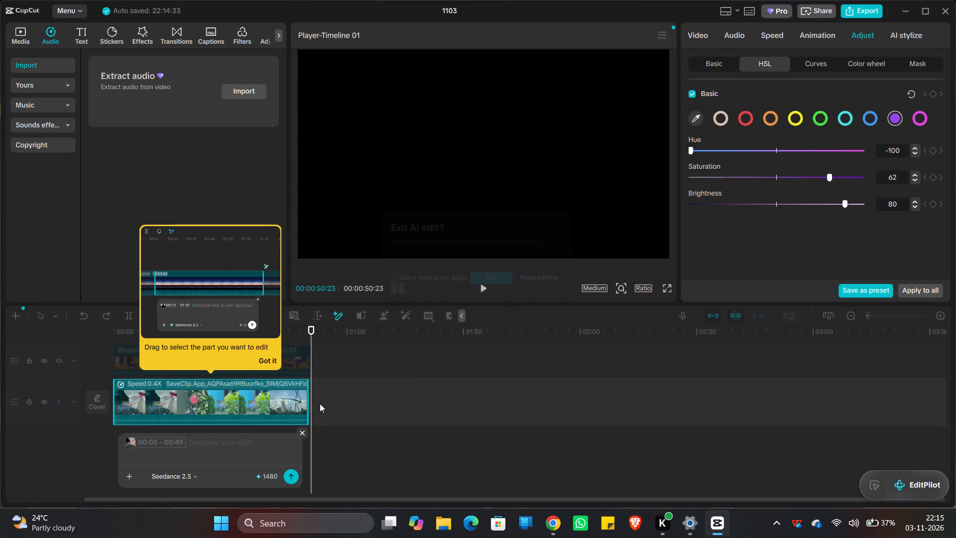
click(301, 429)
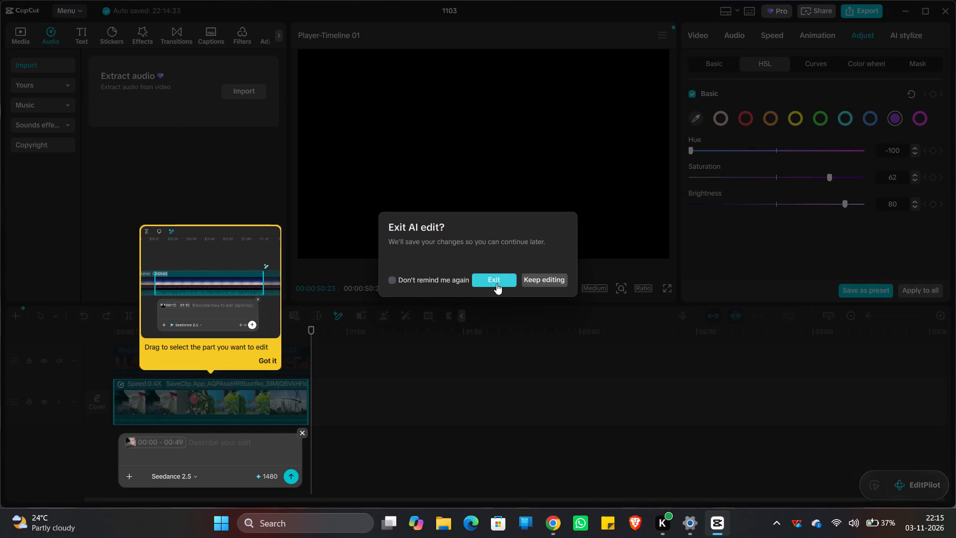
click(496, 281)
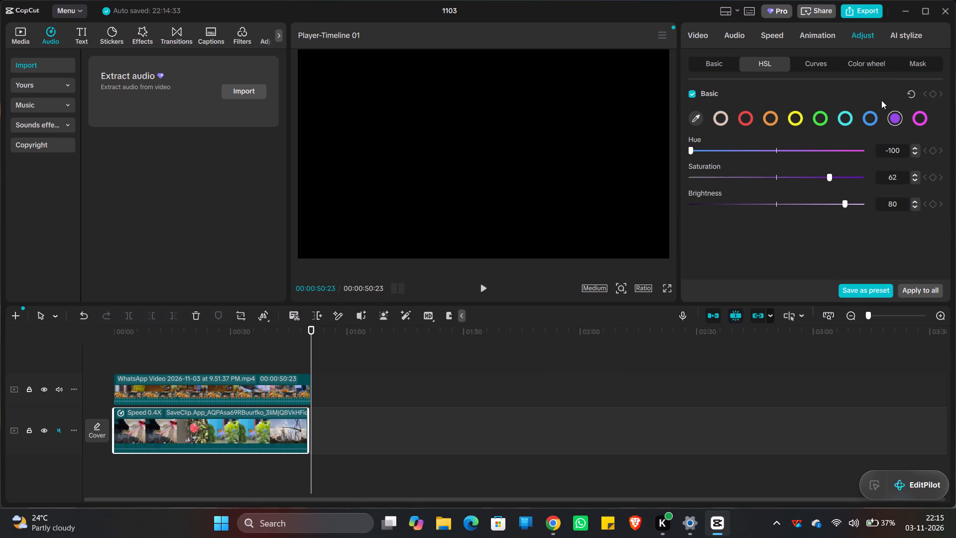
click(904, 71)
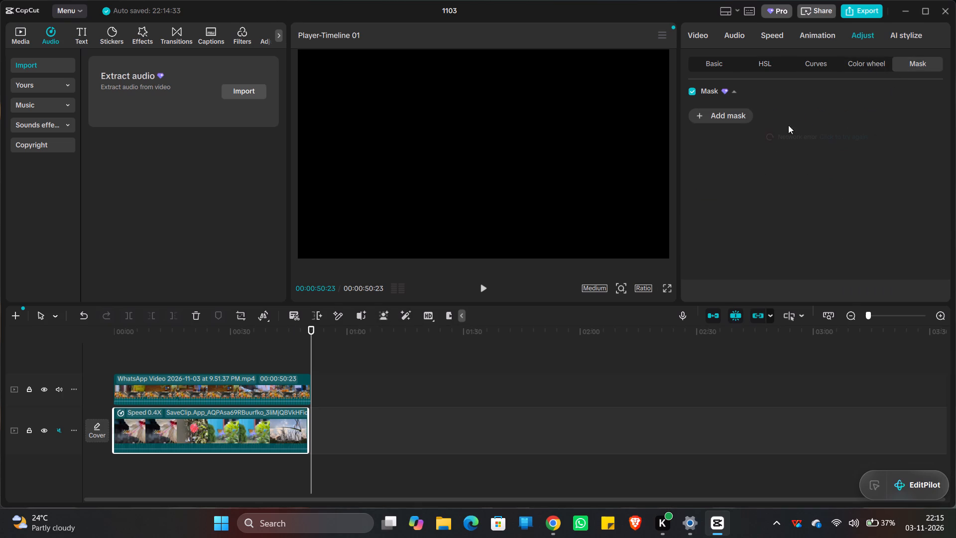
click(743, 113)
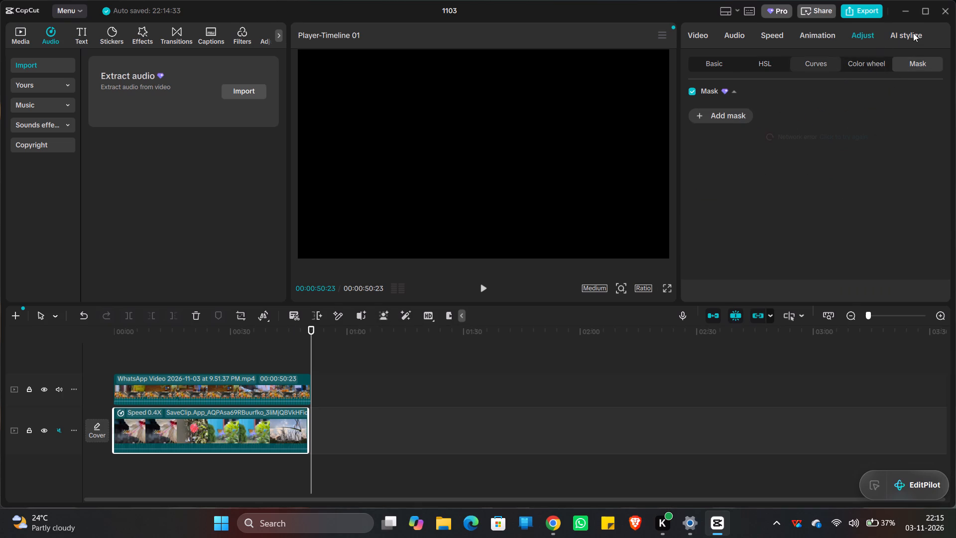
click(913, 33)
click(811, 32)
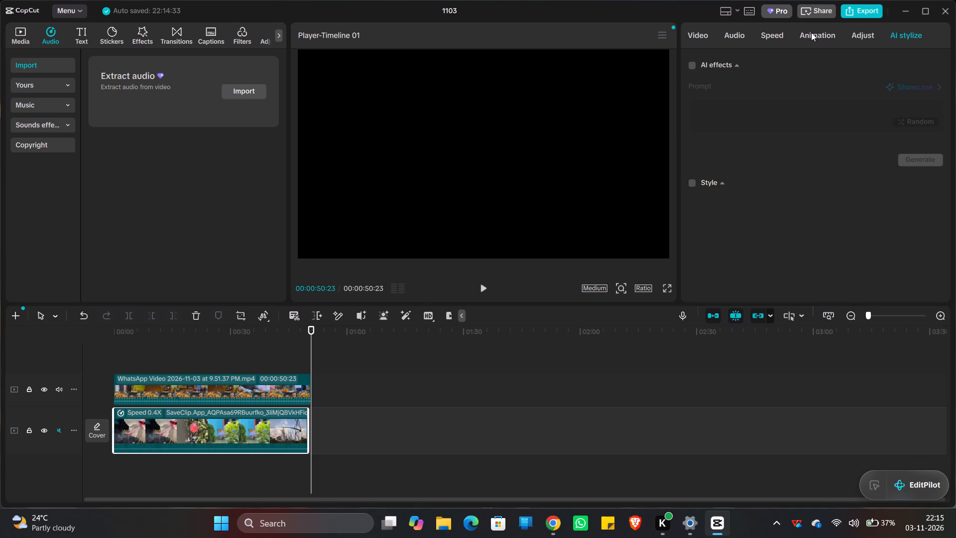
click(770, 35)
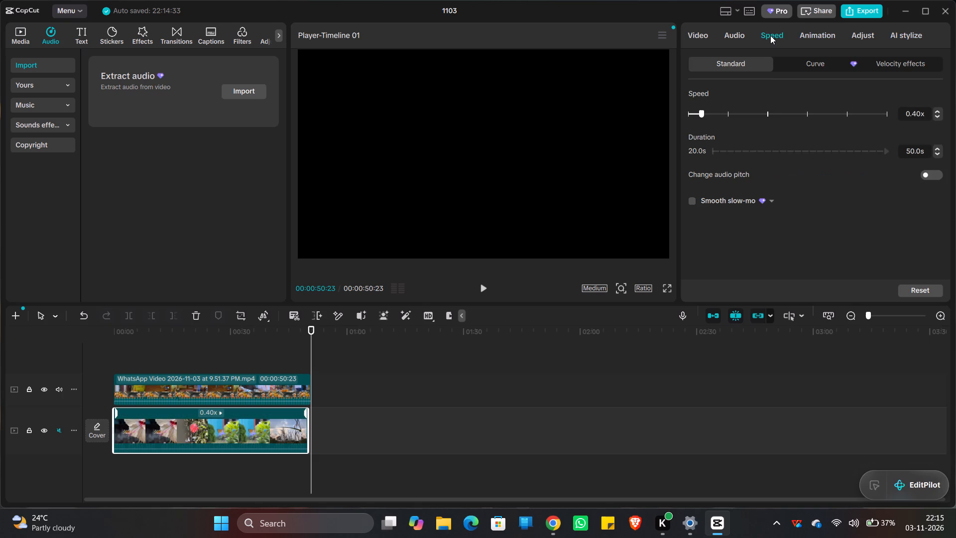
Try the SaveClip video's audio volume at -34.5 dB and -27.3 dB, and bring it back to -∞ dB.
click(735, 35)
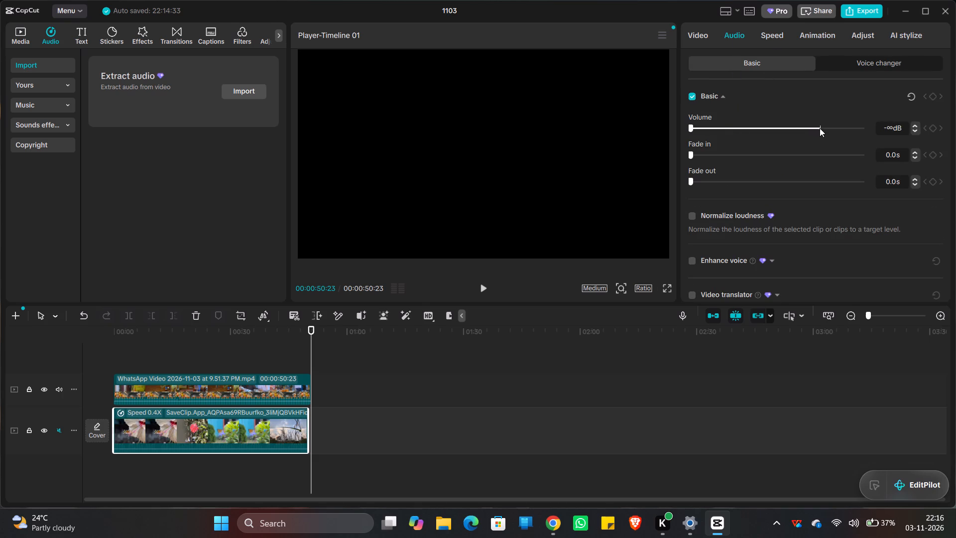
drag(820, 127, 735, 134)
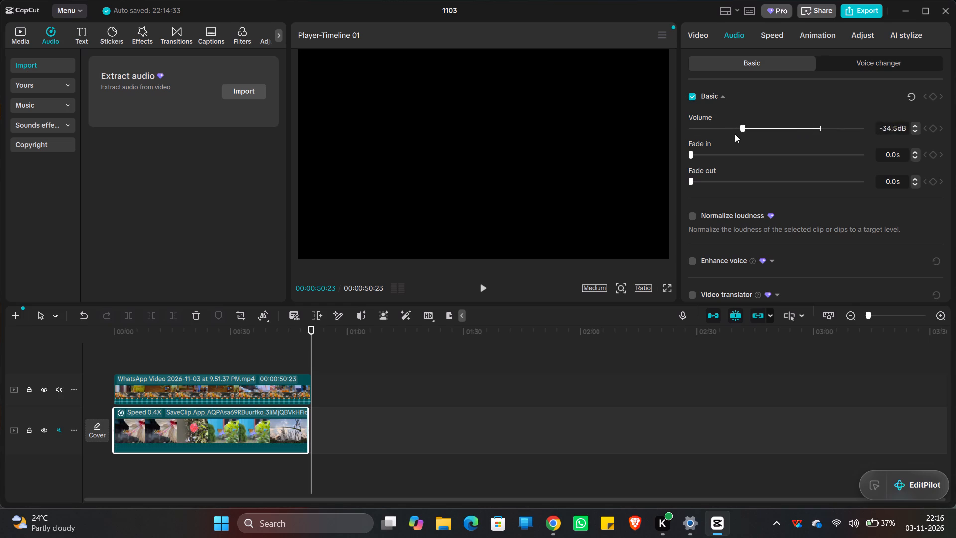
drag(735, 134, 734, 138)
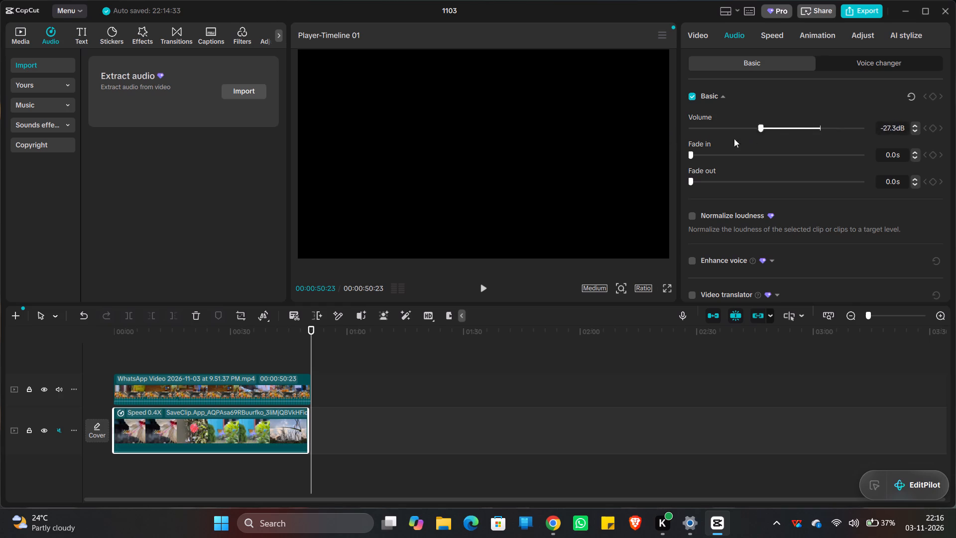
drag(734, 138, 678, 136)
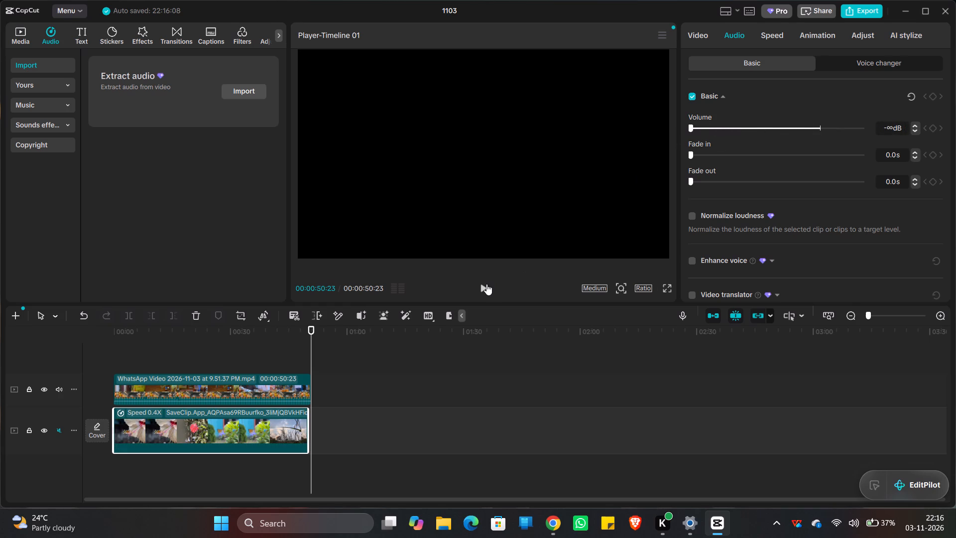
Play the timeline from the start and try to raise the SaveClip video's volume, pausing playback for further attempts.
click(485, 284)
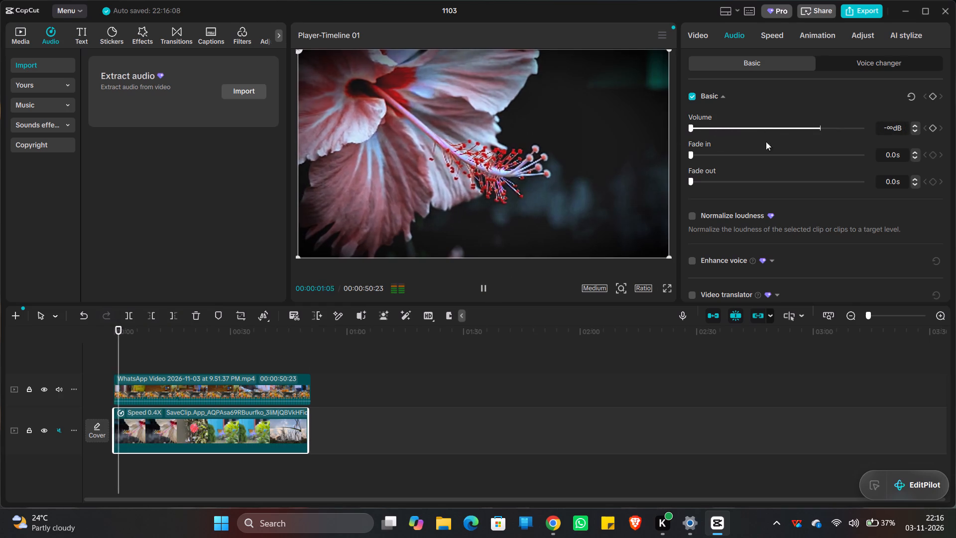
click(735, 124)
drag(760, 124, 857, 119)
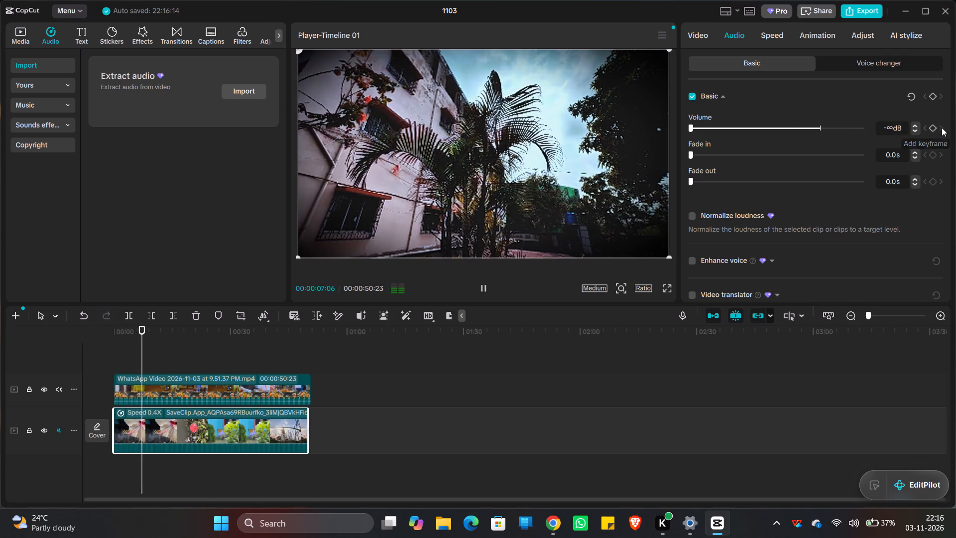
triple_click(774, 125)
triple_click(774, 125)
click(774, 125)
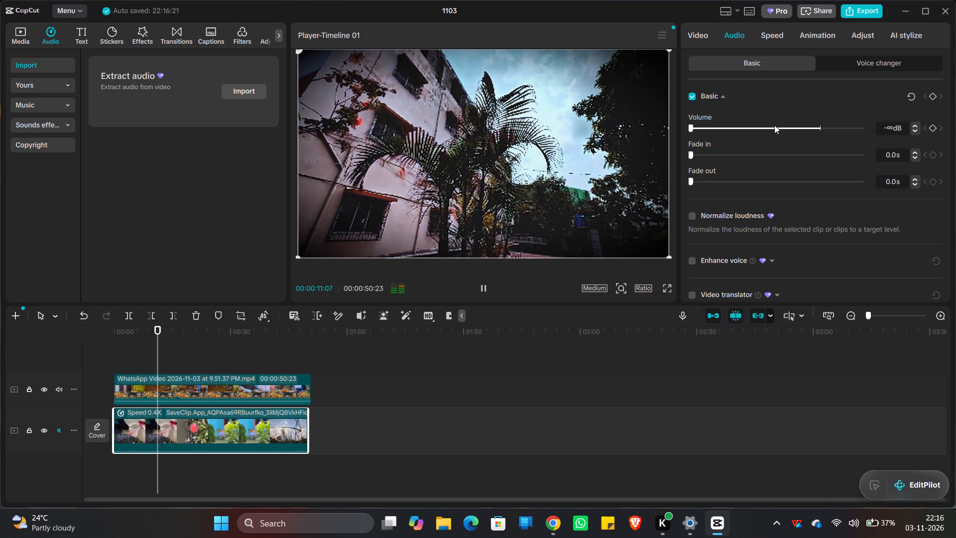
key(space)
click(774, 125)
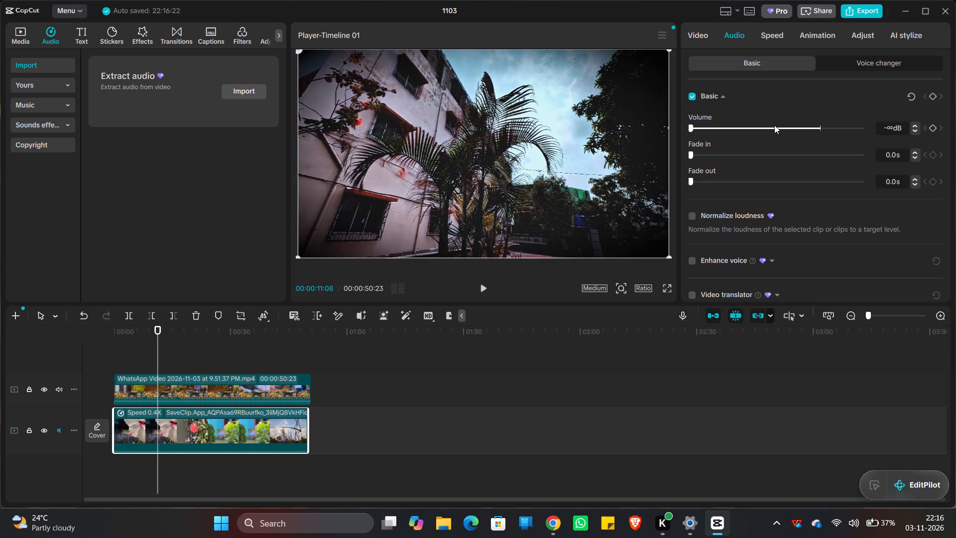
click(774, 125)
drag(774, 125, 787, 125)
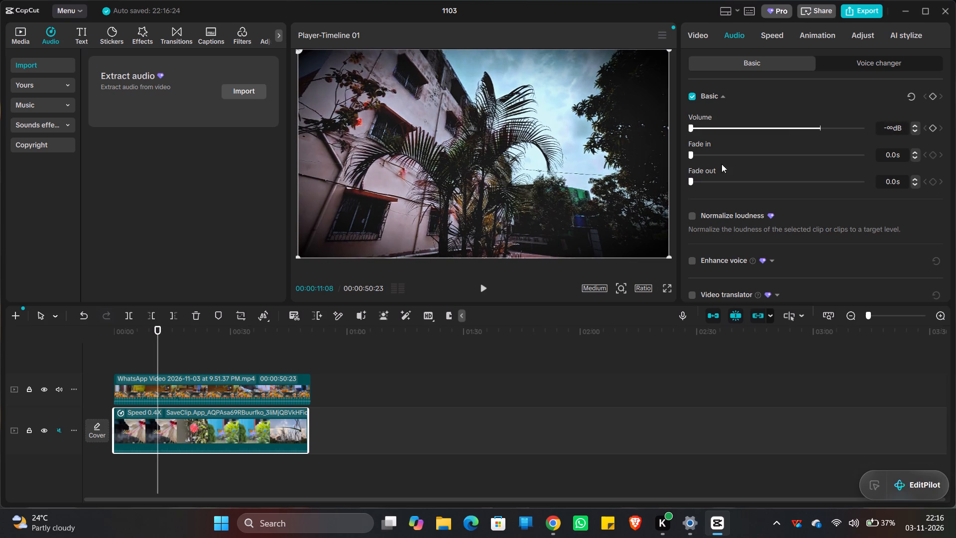
Set the SaveClip video's audio fade-in to 1.9 s and resume playing the timeline.
drag(709, 152, 722, 152)
key(space)
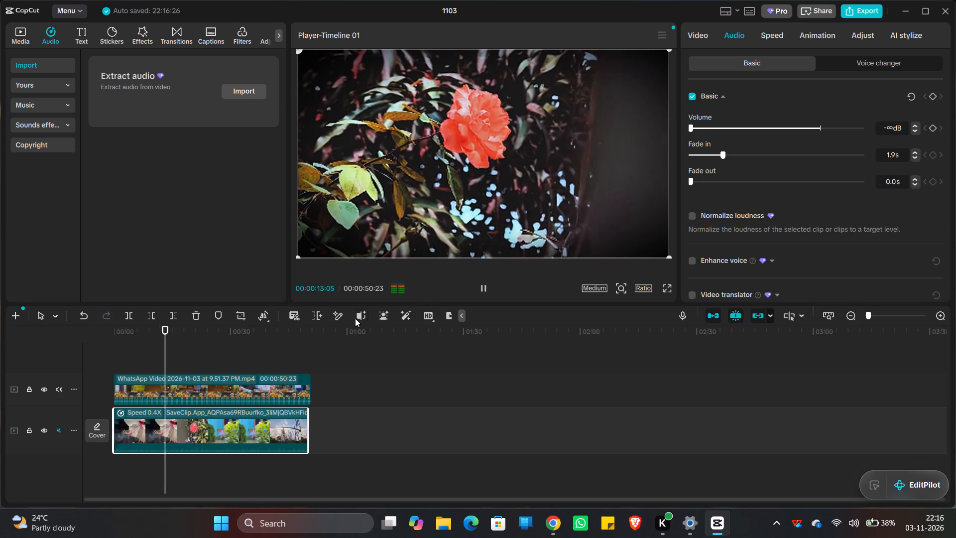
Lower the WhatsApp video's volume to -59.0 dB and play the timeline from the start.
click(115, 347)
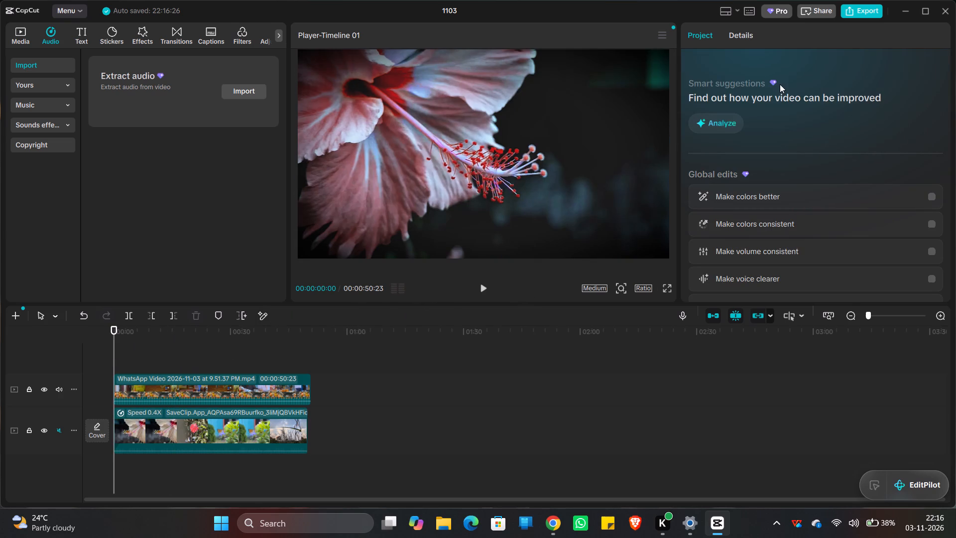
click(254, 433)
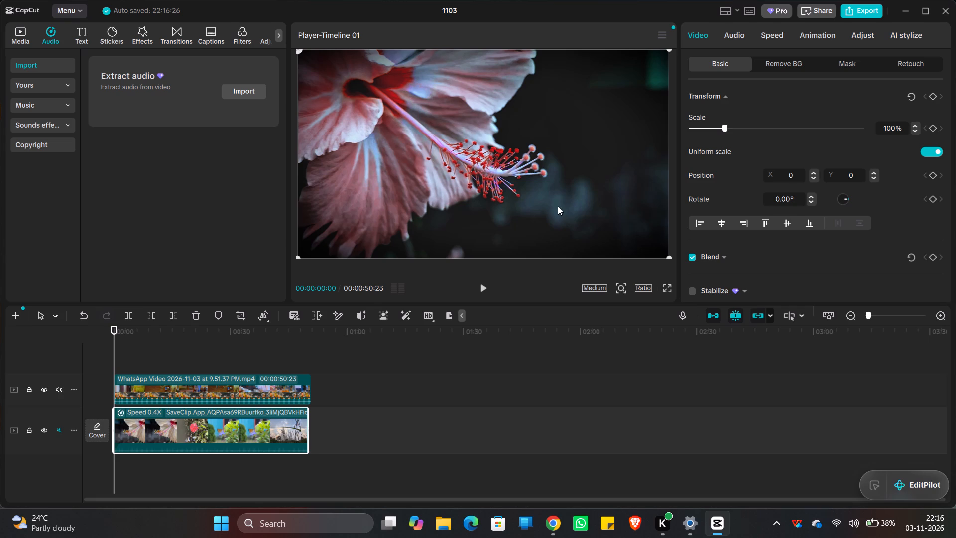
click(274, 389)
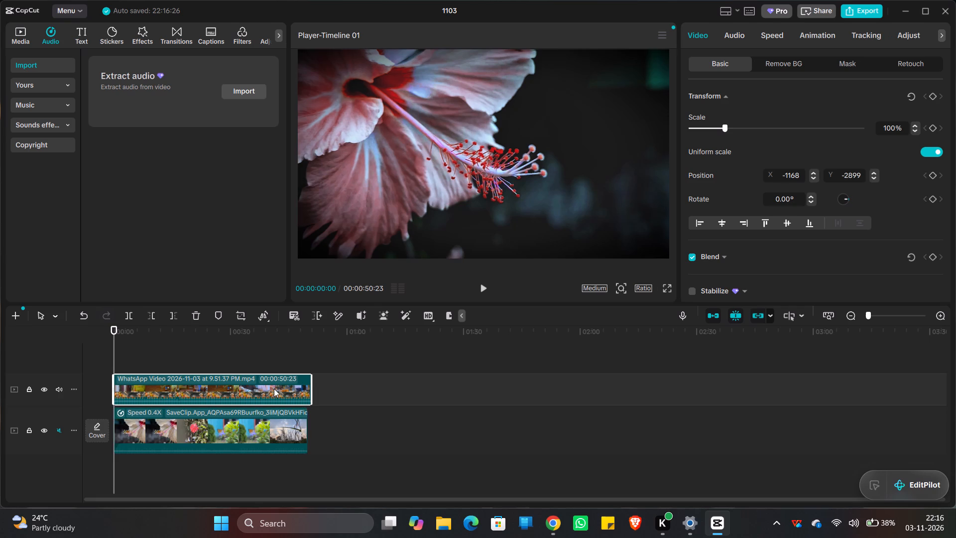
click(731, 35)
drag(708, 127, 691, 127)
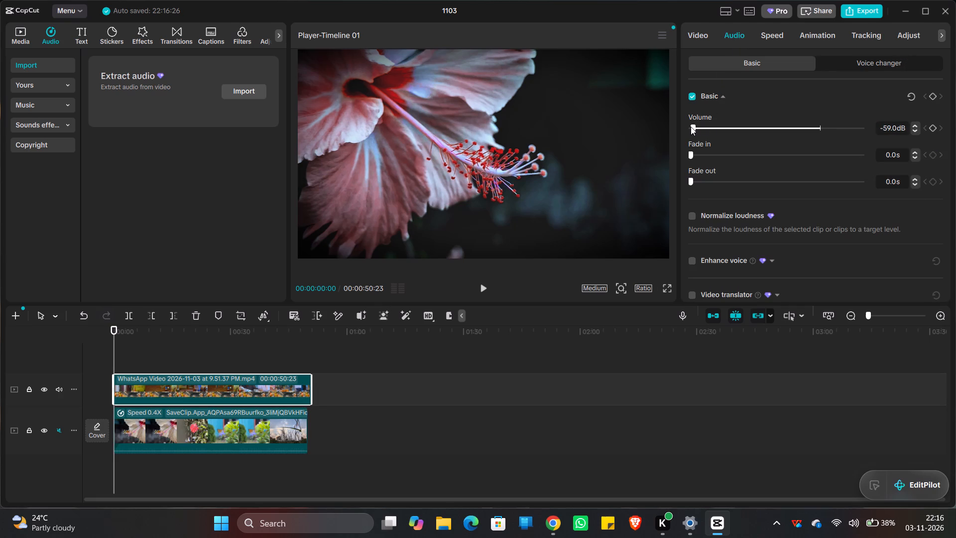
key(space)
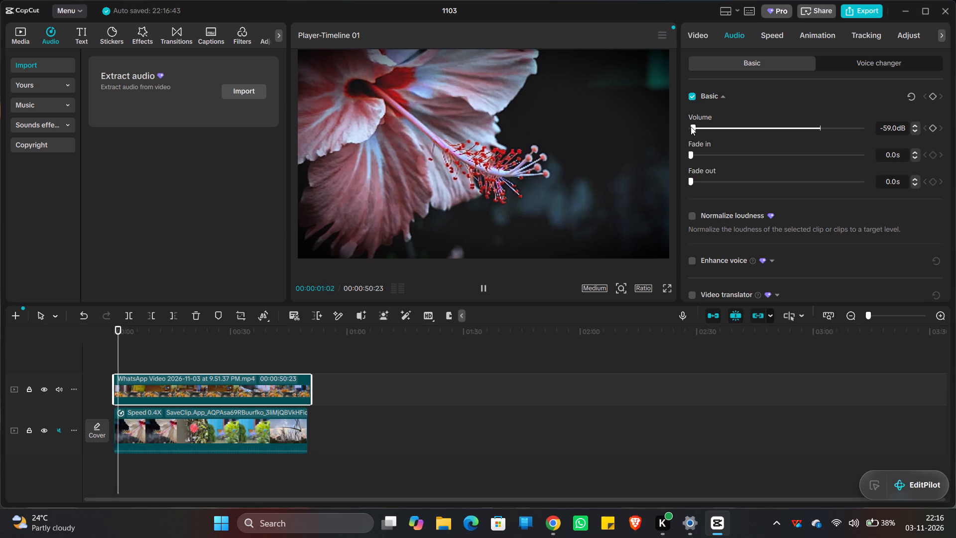
During playback, try WhatsApp video volumes of -11.2, 19.2, 0.0 and -12.4 dB, and settle on 20.0 dB.
click(756, 125)
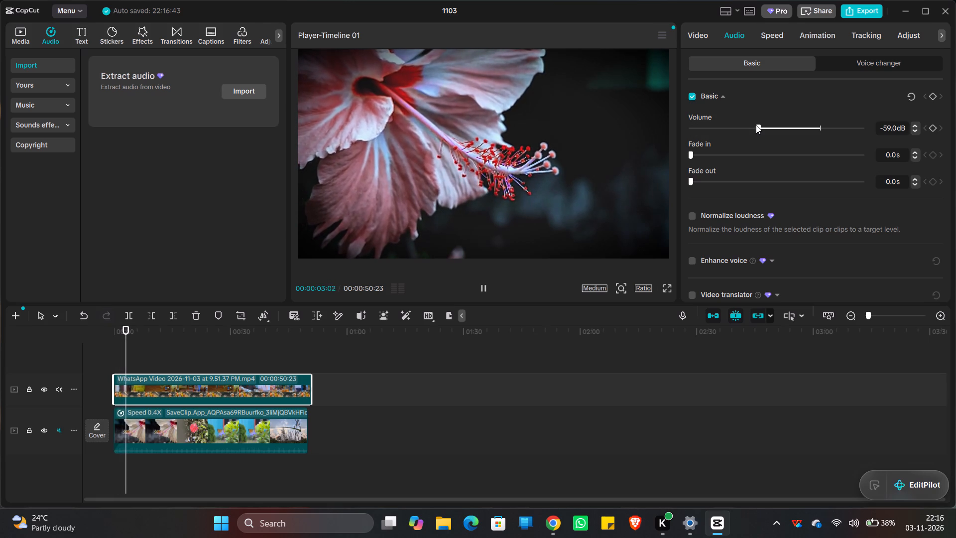
click(793, 125)
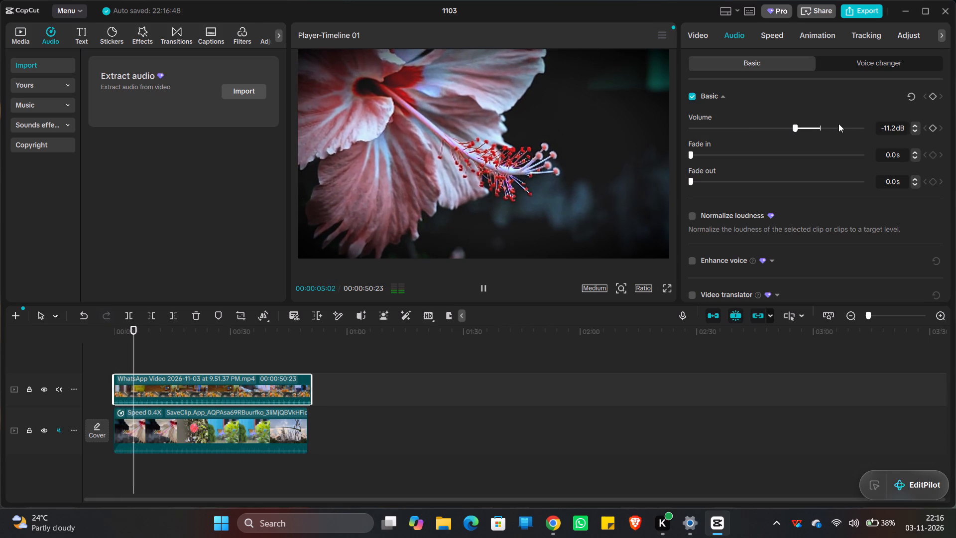
click(840, 127)
drag(847, 127, 858, 127)
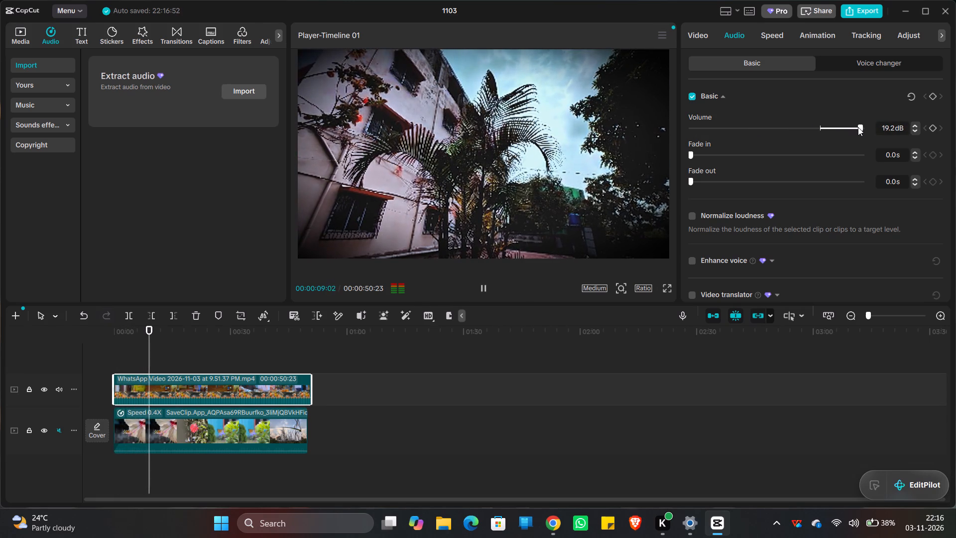
drag(855, 128, 820, 128)
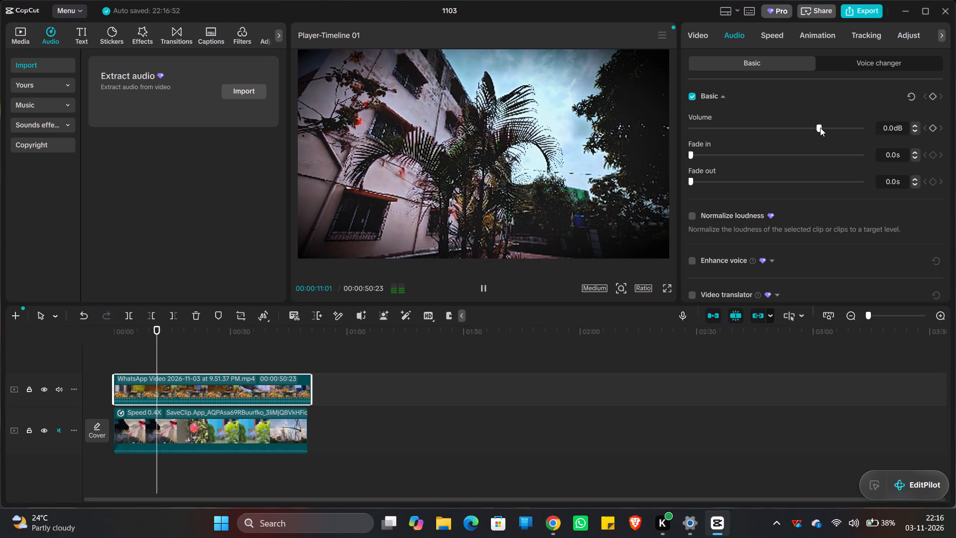
drag(820, 128, 789, 128)
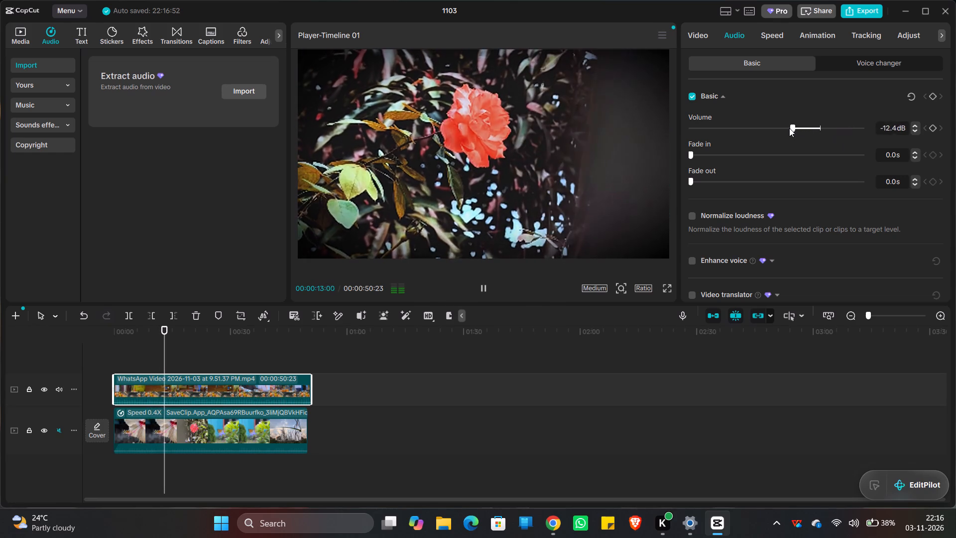
drag(789, 128, 892, 122)
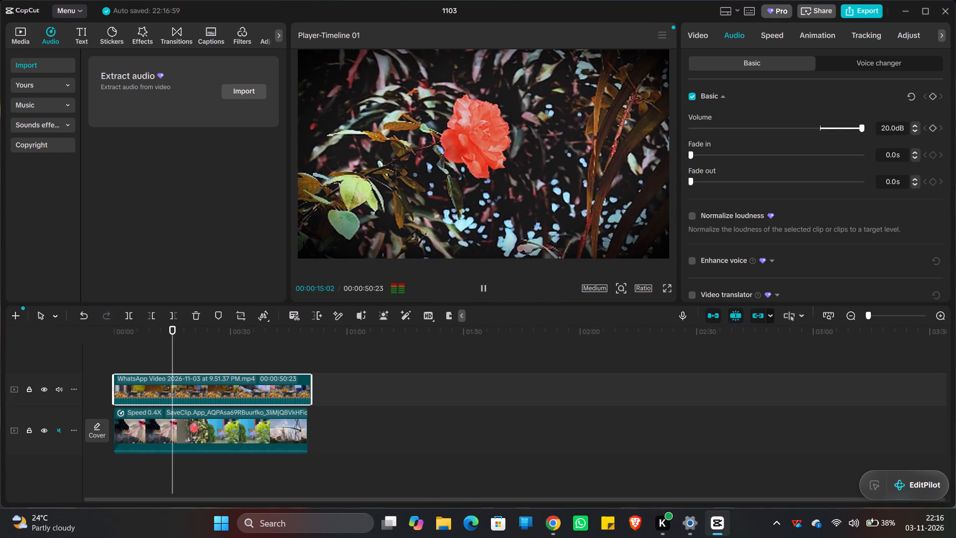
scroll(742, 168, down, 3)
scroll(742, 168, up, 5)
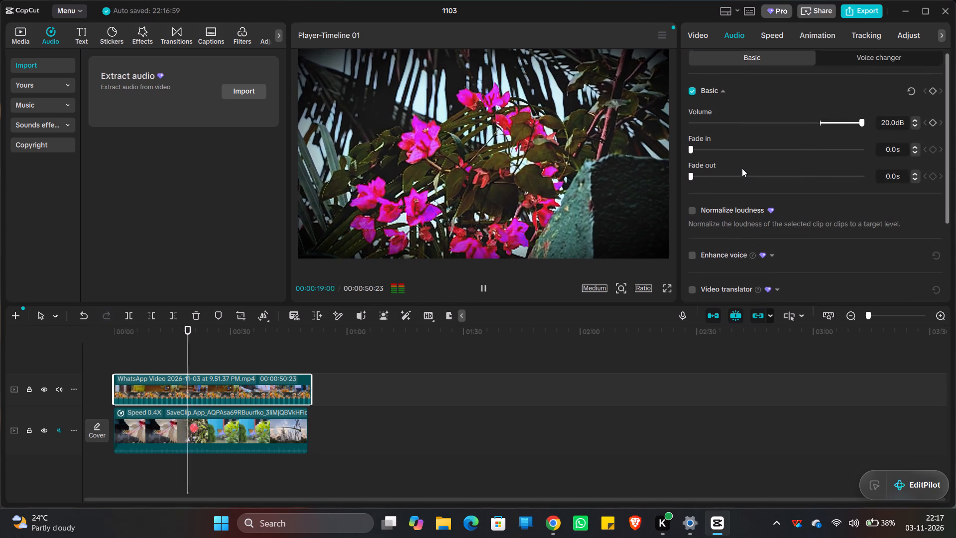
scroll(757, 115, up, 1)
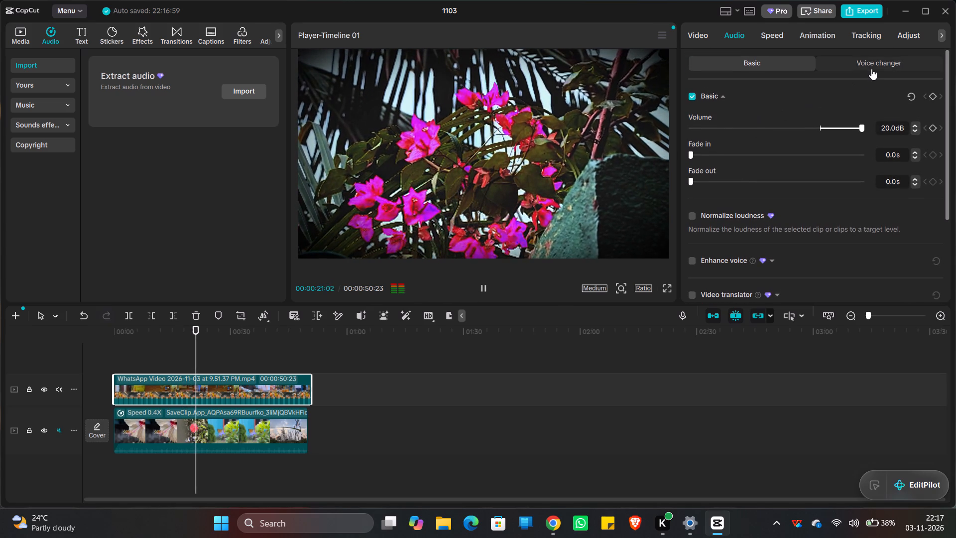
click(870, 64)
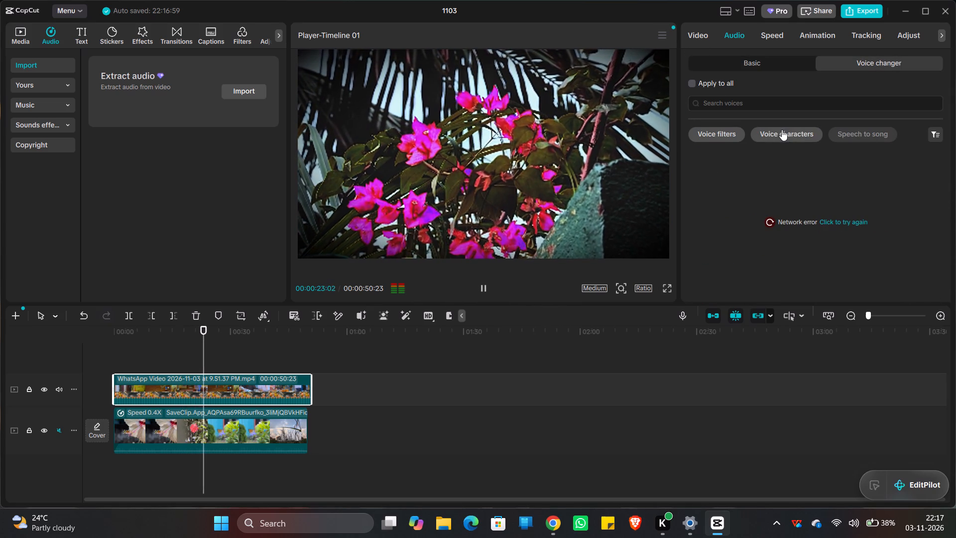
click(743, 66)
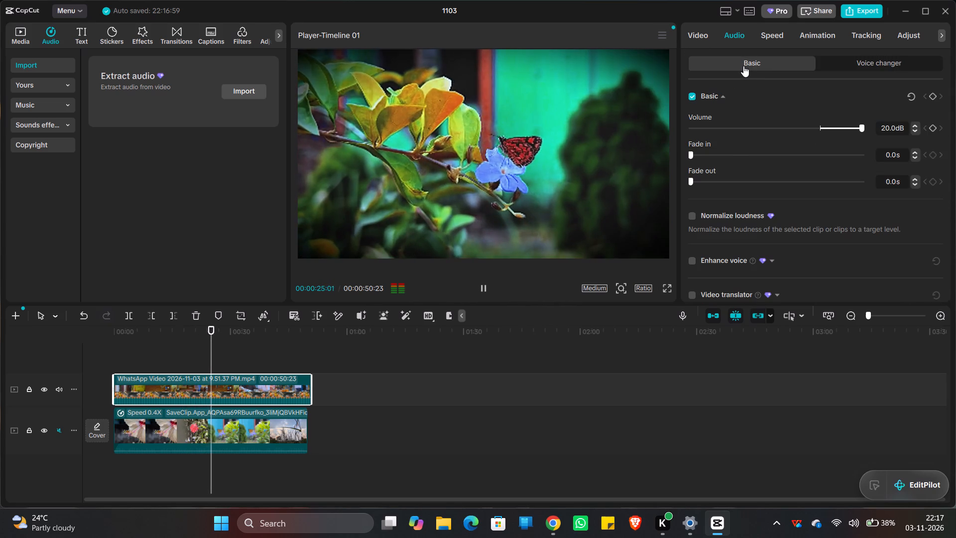
Lower the WhatsApp video's volume to 0.0 dB during playback, trying 4.3 dB on the way.
click(835, 124)
click(826, 128)
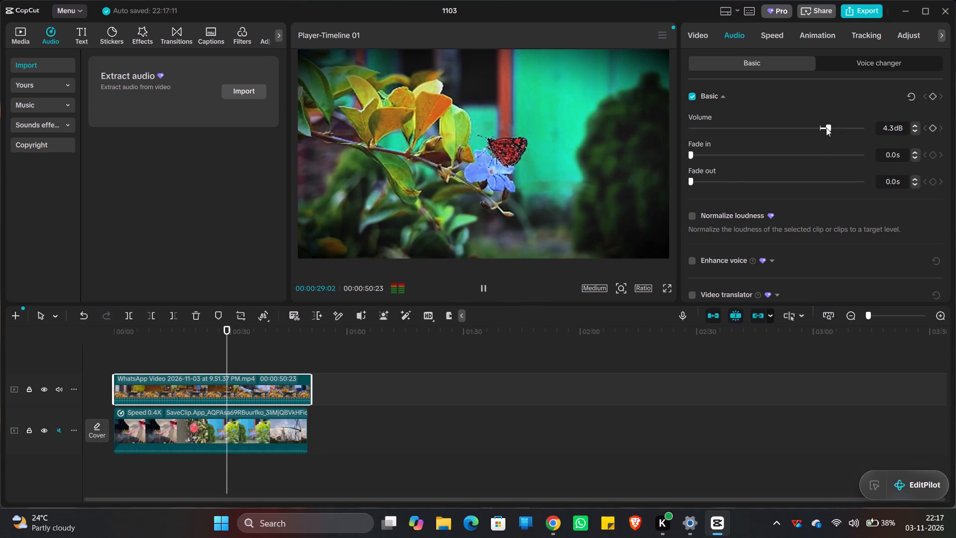
click(821, 126)
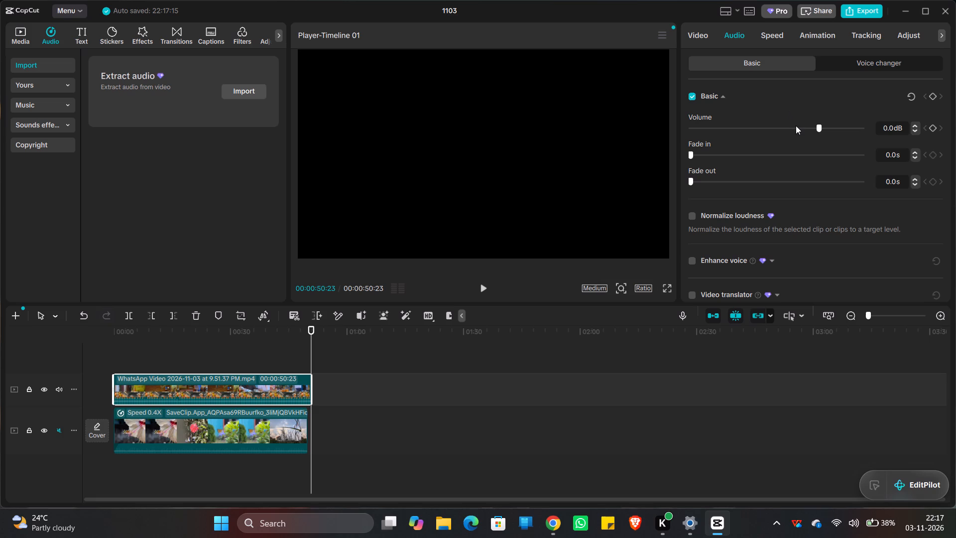
Replay the timeline from the start and set the WhatsApp video's audio fade-in to 0.8 s.
key(space)
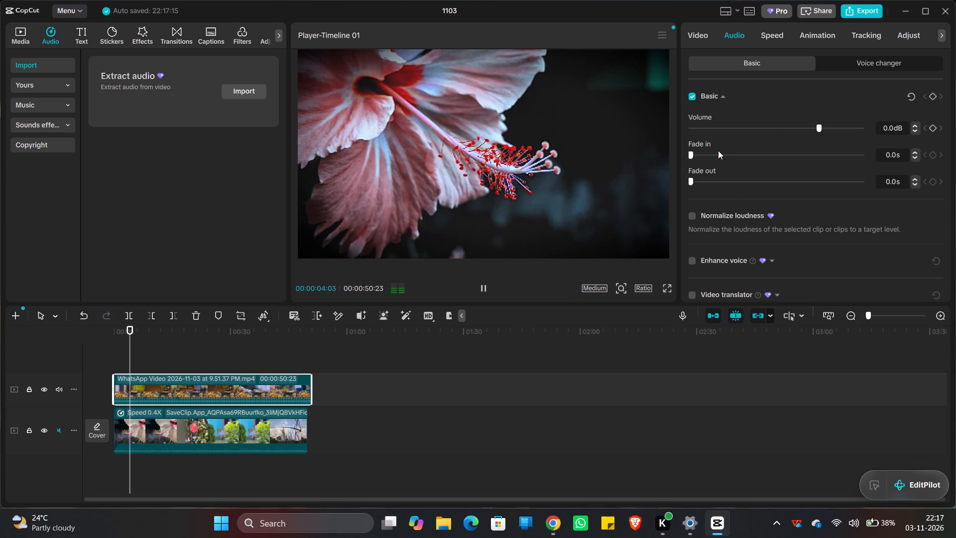
click(705, 152)
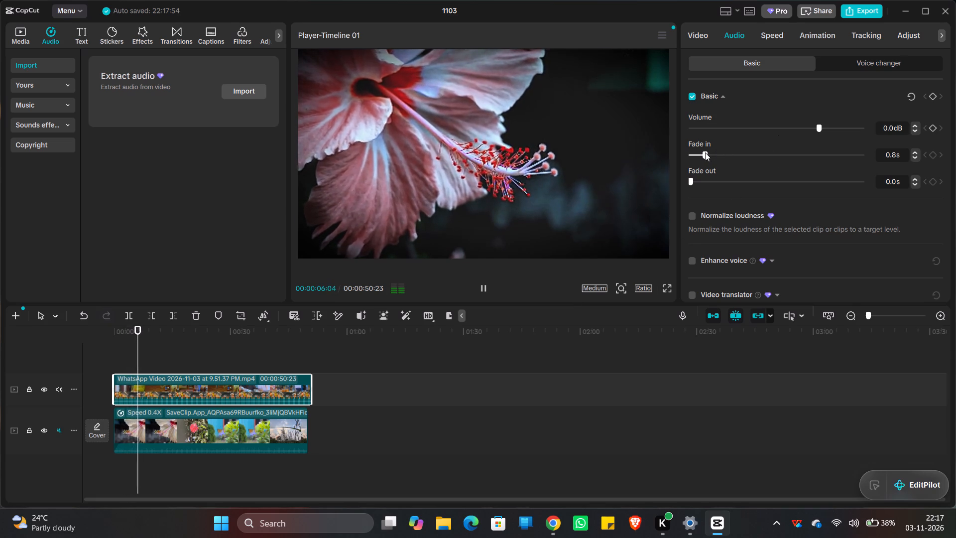
Move the playhead back to about 1 second and play the timeline to check the audio, pausing at about 20 seconds.
key(space)
key(space)
key(Left)
key(Left)
key(Left)
key(Left)
key(Left)
key(Left)
key(Left)
key(Left)
key(Left)
key(Left)
key(Left)
key(Left)
key(Left)
key(Left)
key(Left)
key(Left)
key(Left)
key(Left)
key(Left)
key(Left)
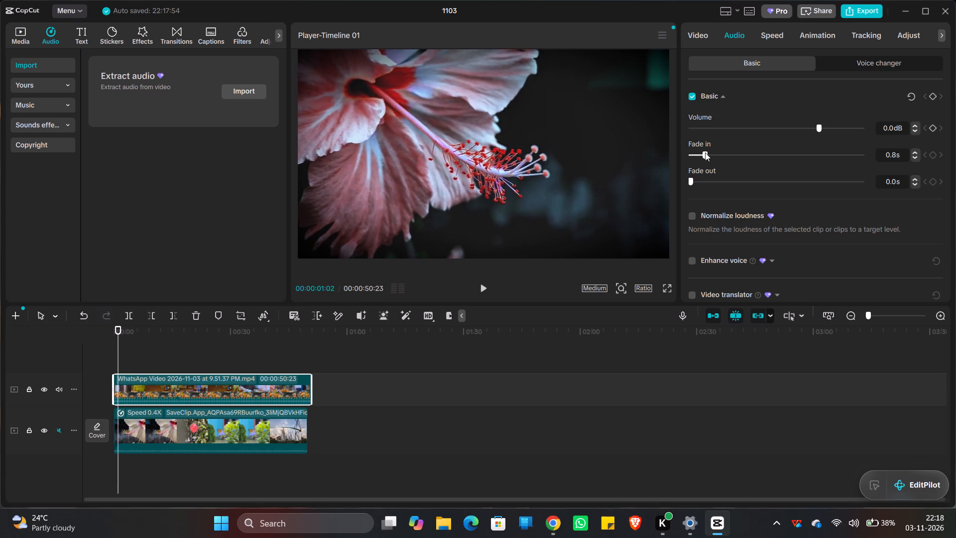
key(space)
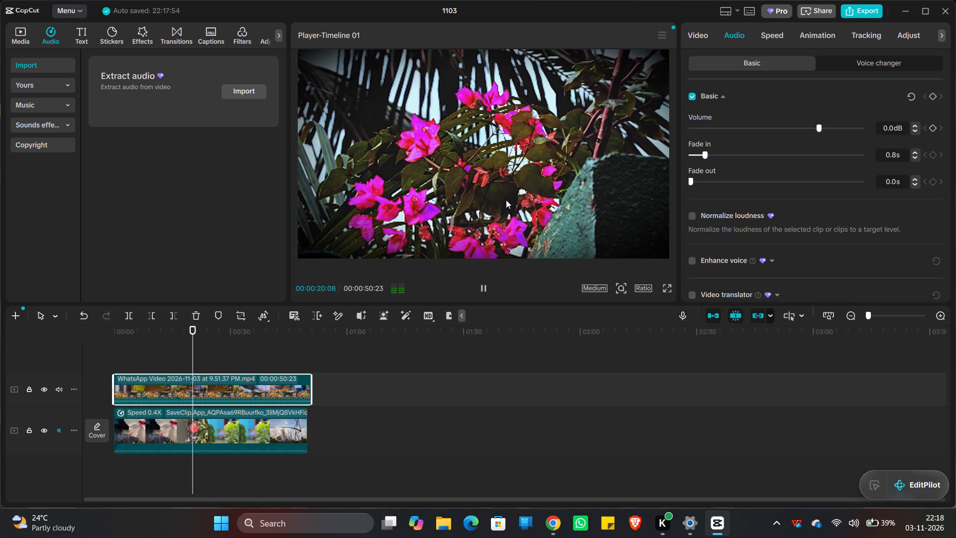
key(space)
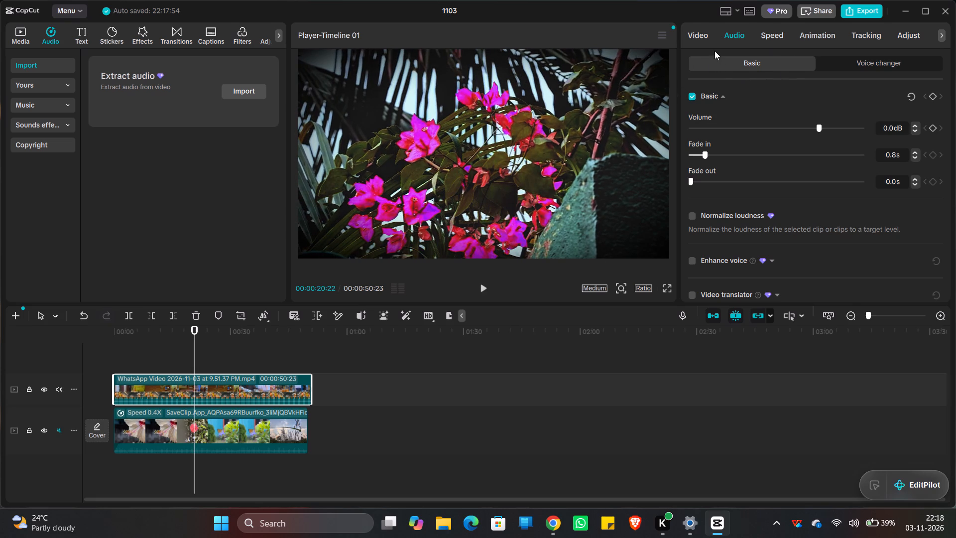
Select the SaveClip video and set the purple hue in its HSL adjustments to 23.
click(697, 35)
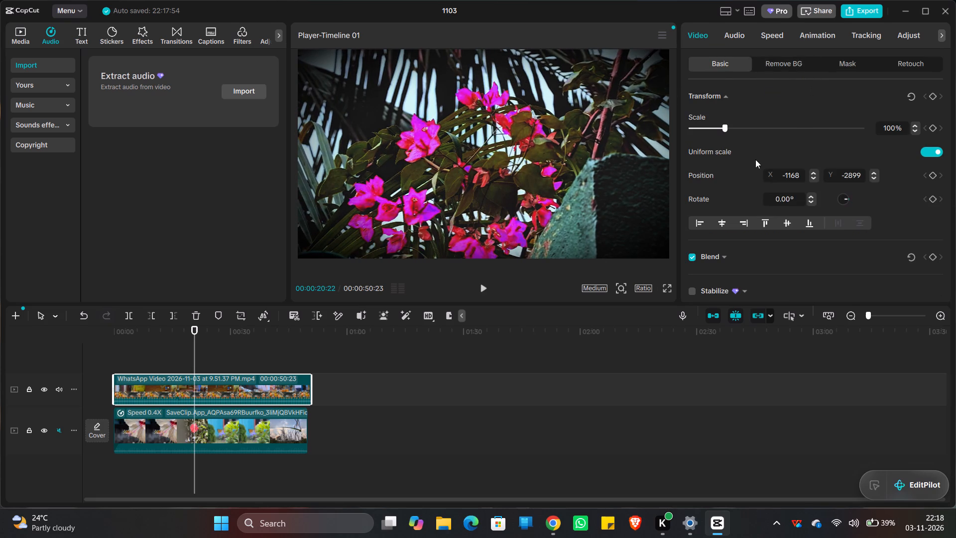
click(232, 426)
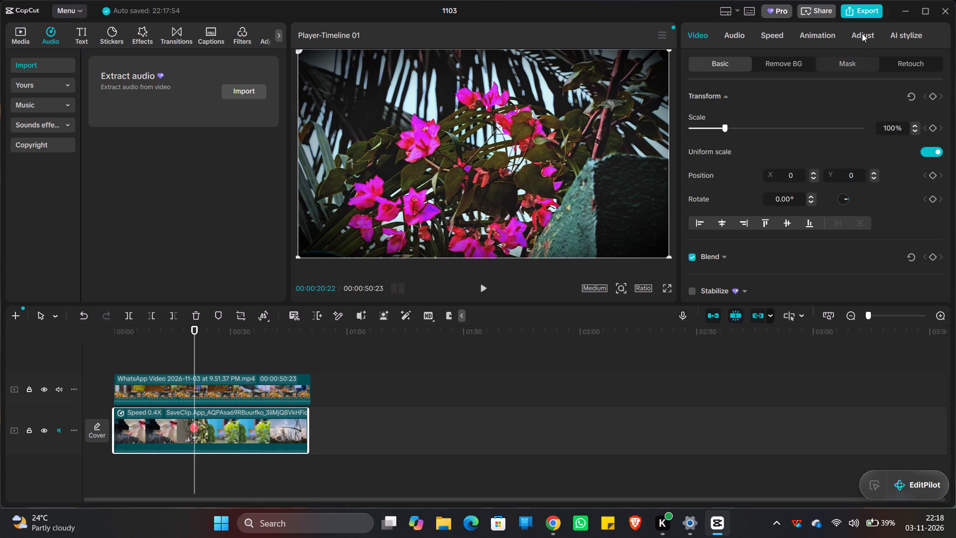
click(862, 33)
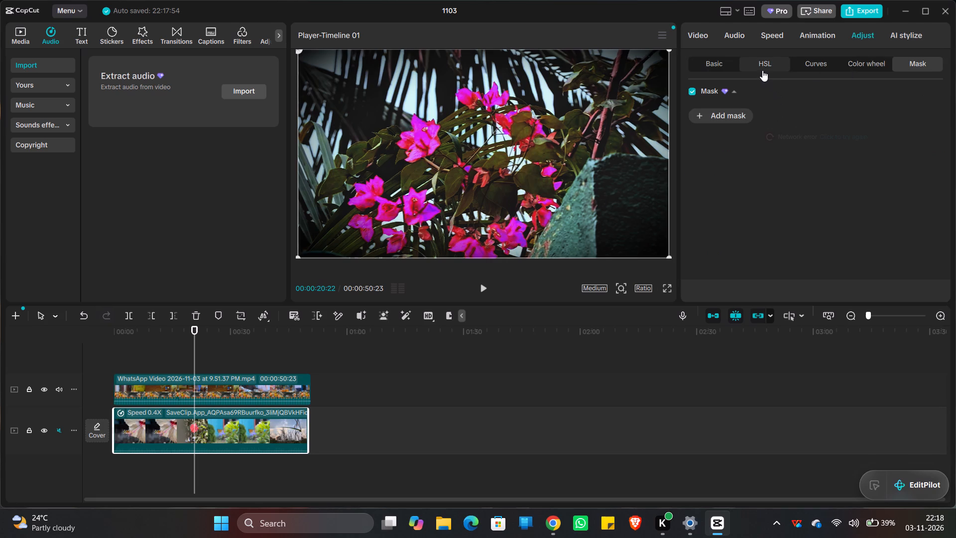
click(762, 69)
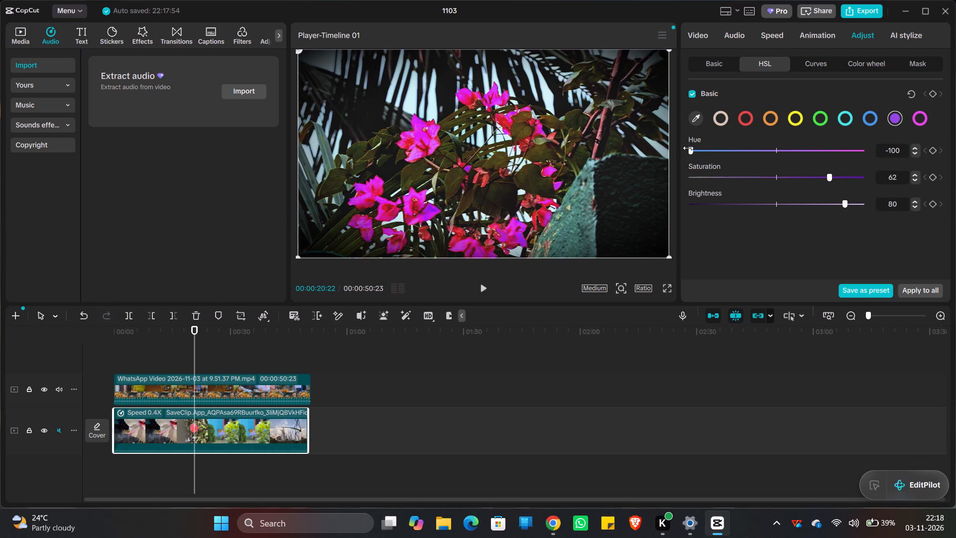
drag(694, 150, 742, 147)
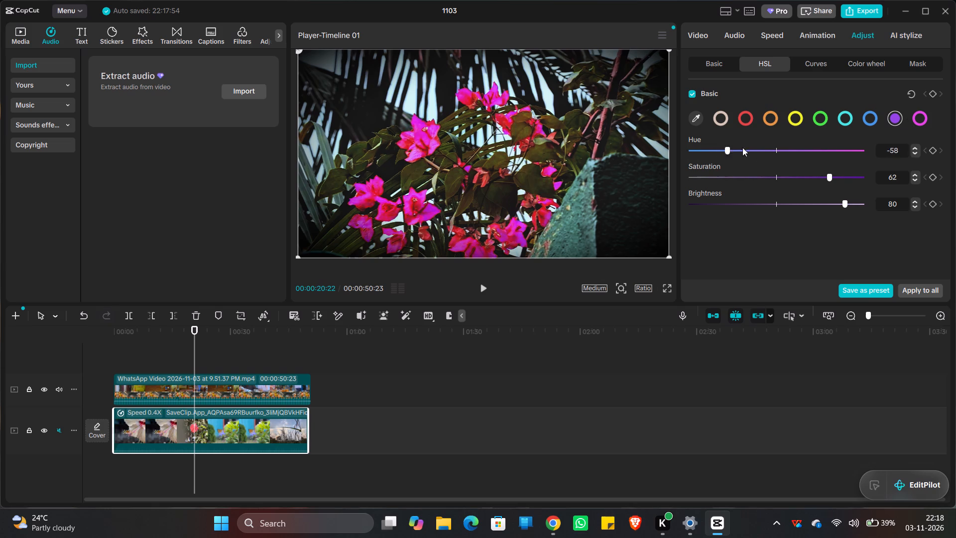
drag(742, 147, 781, 142)
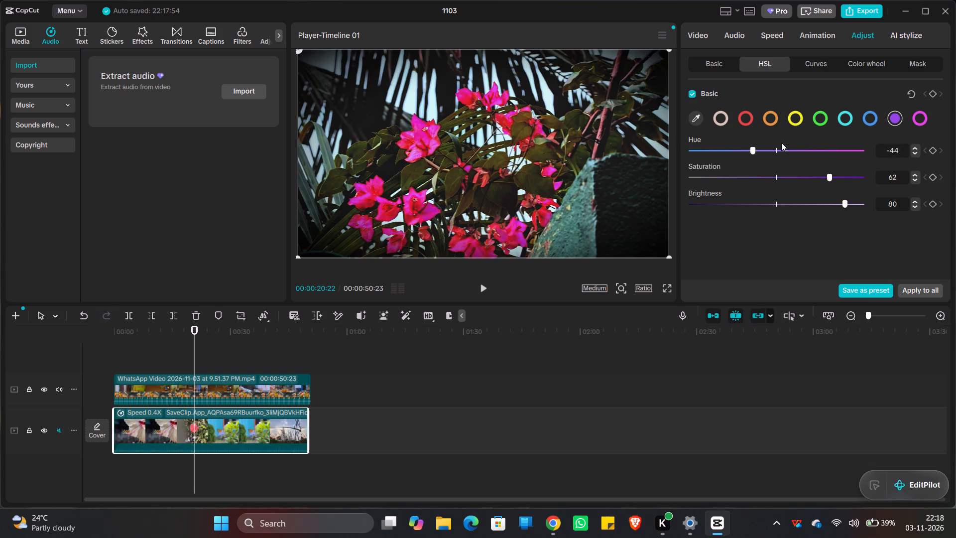
drag(781, 142, 792, 149)
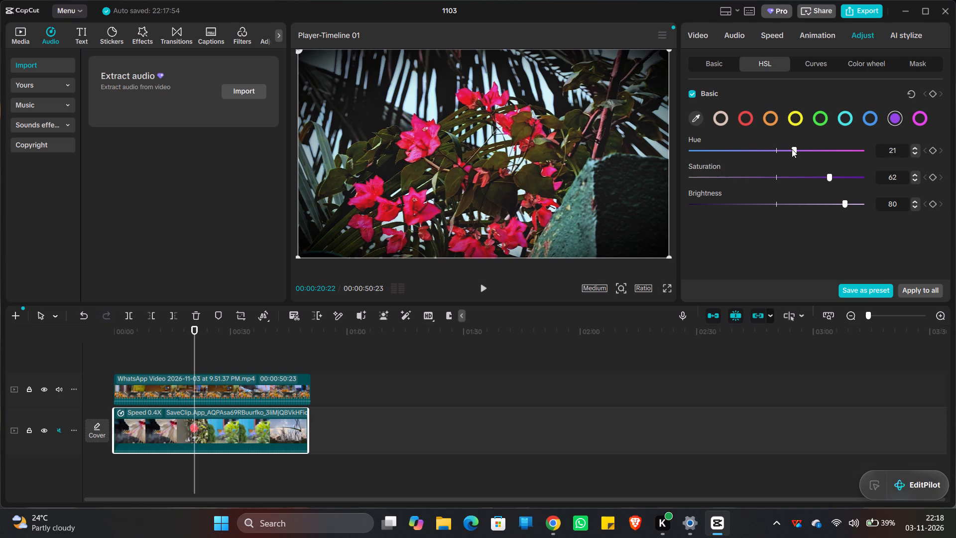
drag(792, 149, 794, 150)
Set the SaveClip video's purple HSL saturation to 19 and brightness to 16.
drag(830, 175, 791, 175)
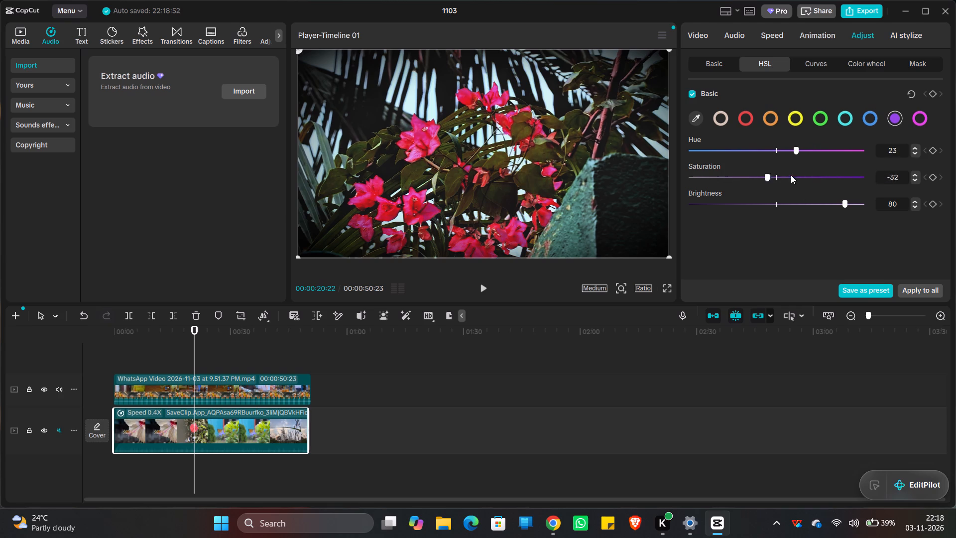
drag(791, 175, 777, 177)
drag(777, 177, 791, 178)
drag(845, 204, 750, 202)
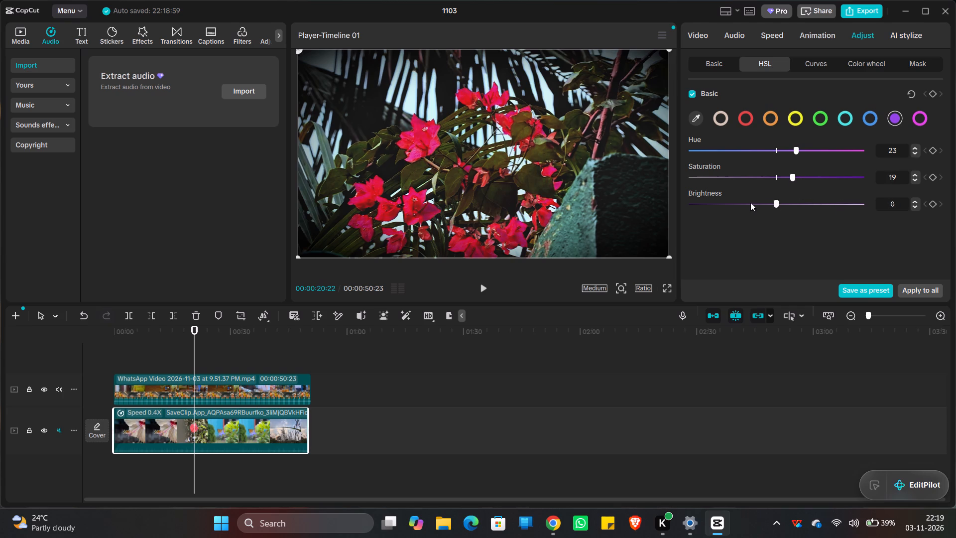
drag(750, 202, 788, 204)
Try different magenta hues in the SaveClip video's HSL adjustments and settle on 7.
click(916, 119)
drag(776, 150, 747, 166)
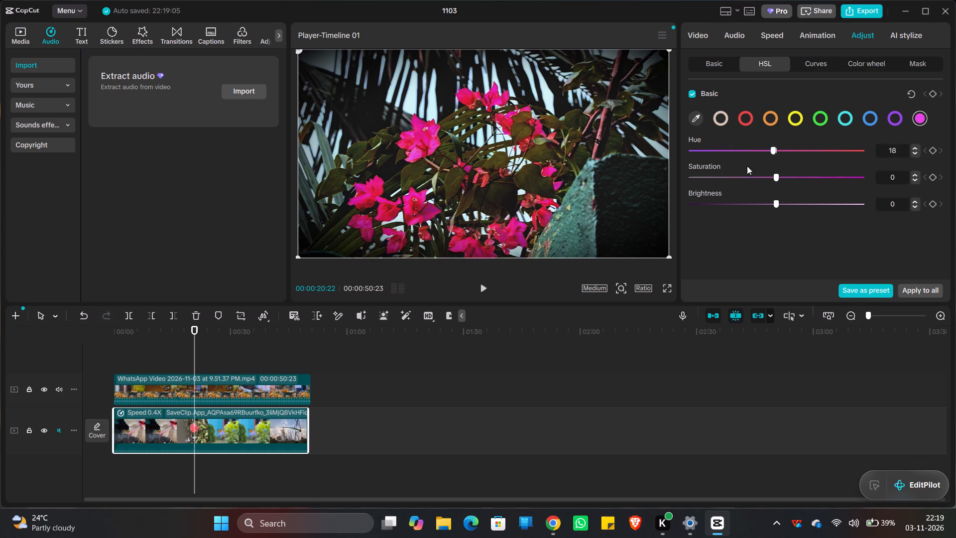
drag(747, 166, 714, 163)
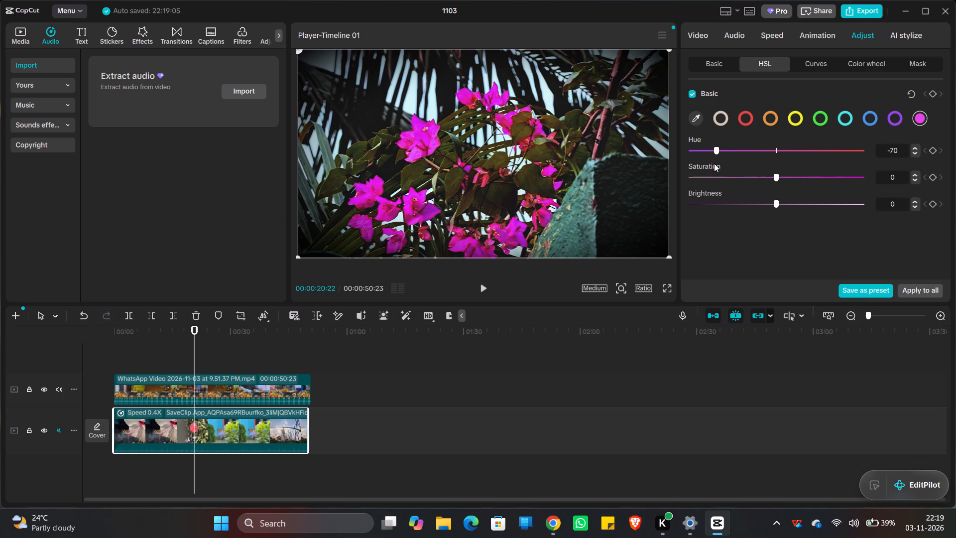
drag(714, 163, 767, 162)
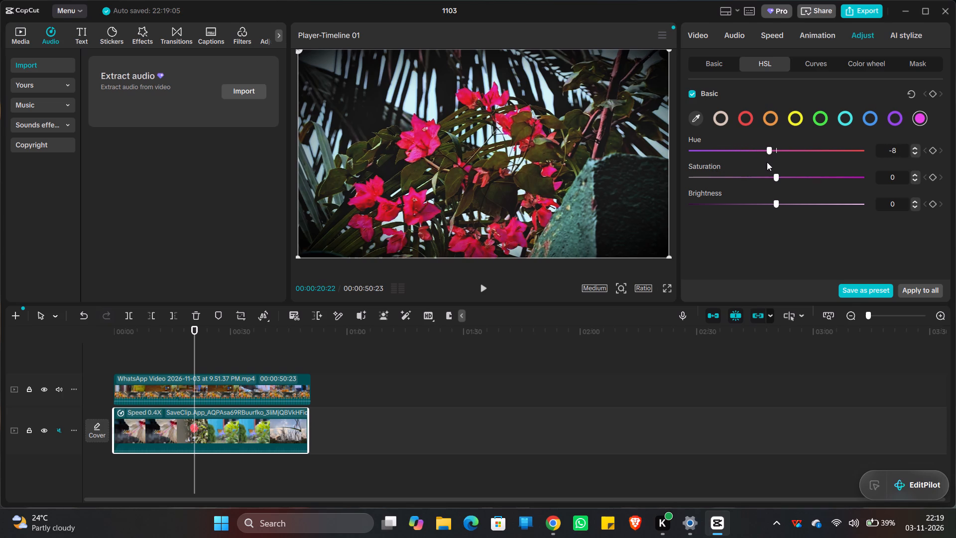
drag(767, 162, 742, 160)
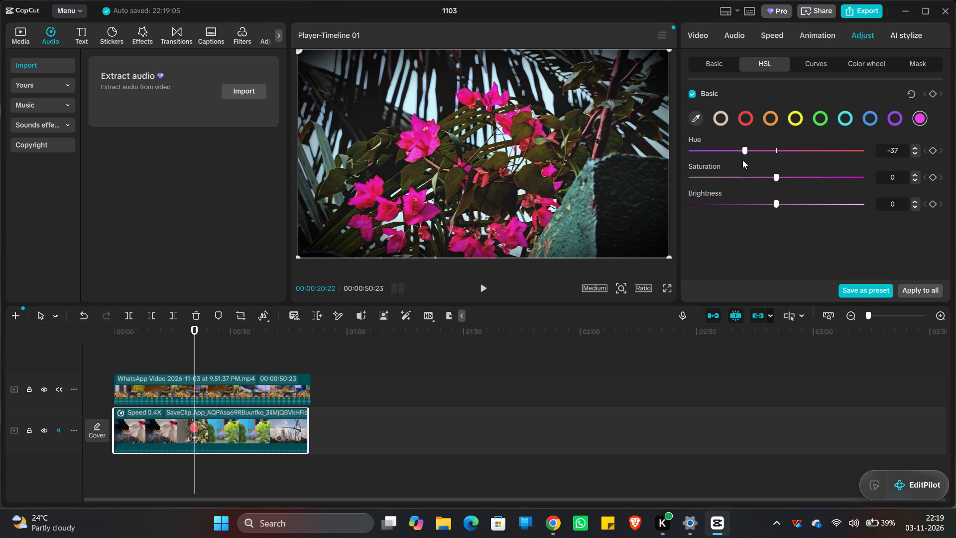
drag(742, 160, 728, 159)
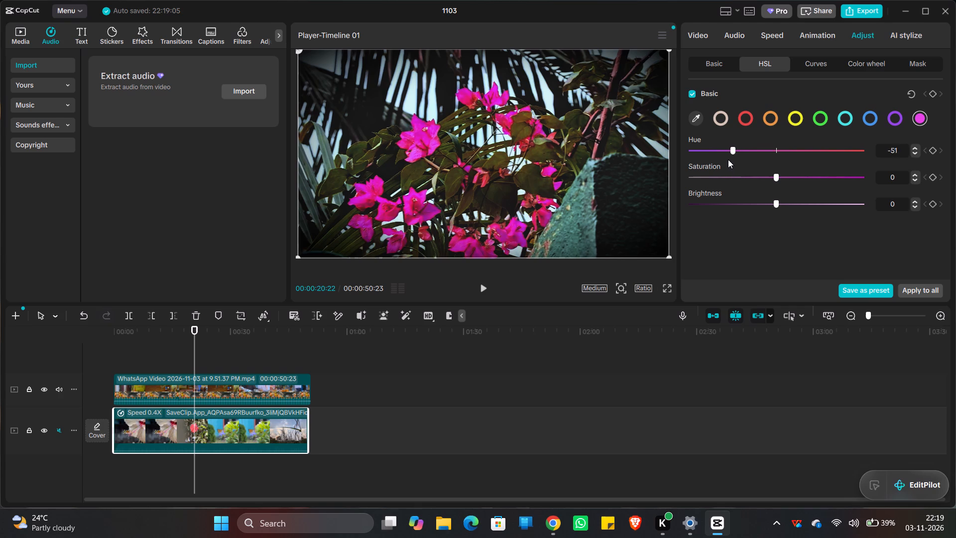
drag(728, 159, 684, 156)
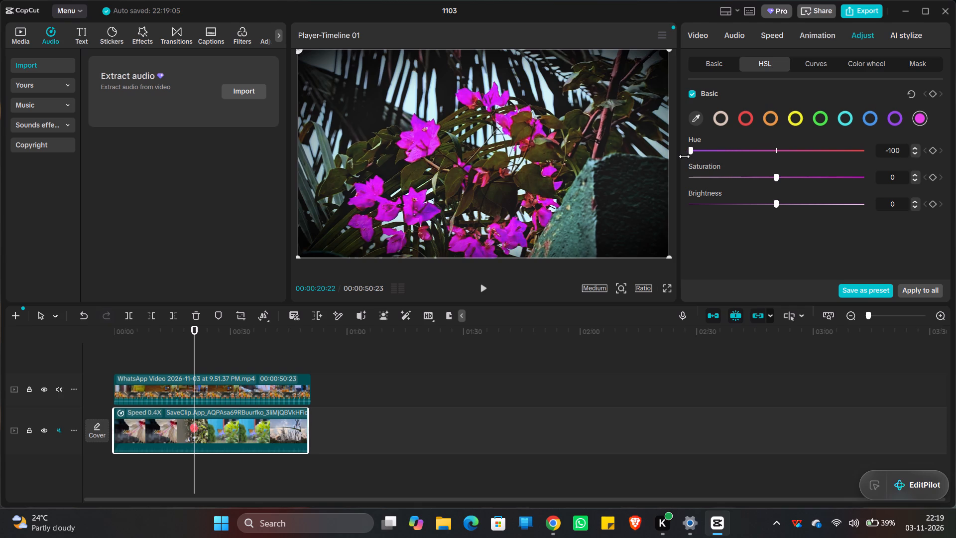
drag(684, 156, 794, 152)
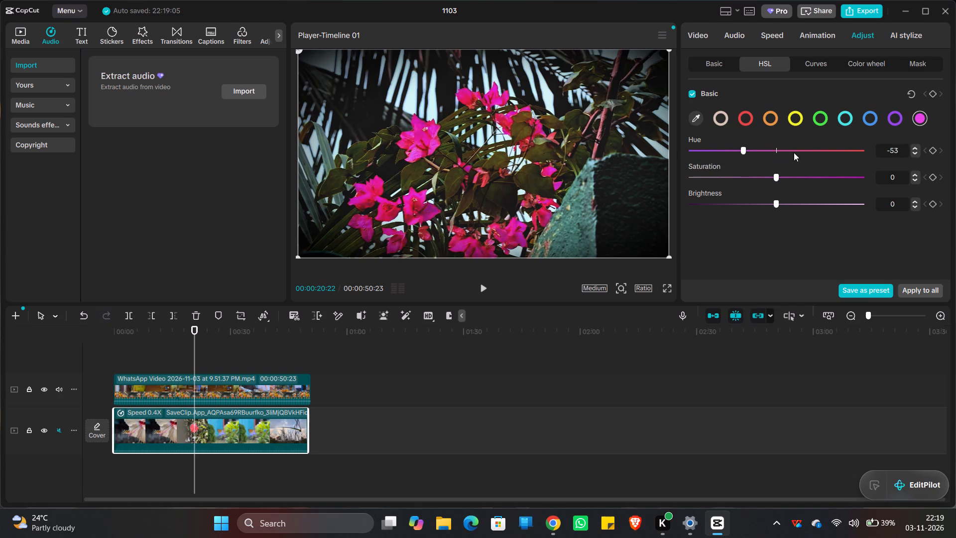
drag(794, 152, 751, 152)
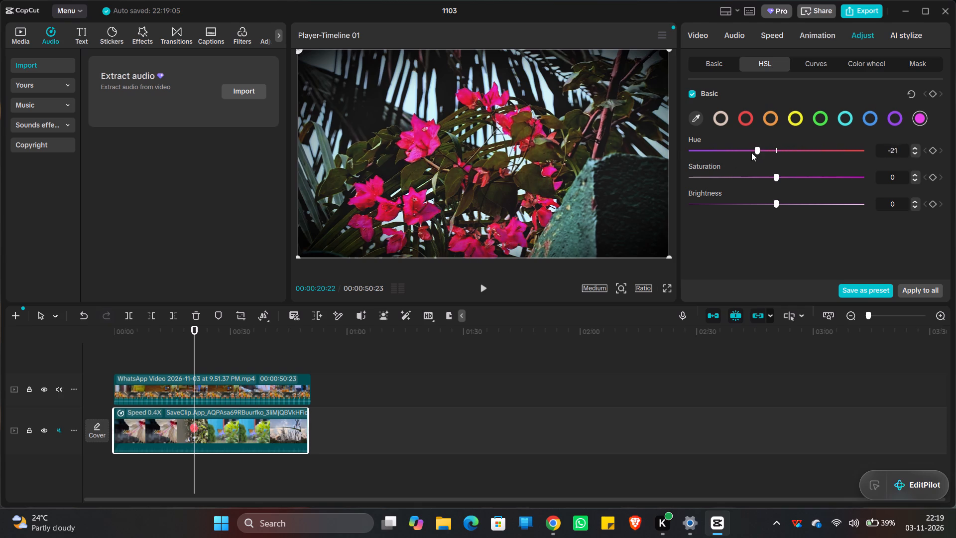
drag(751, 152, 781, 152)
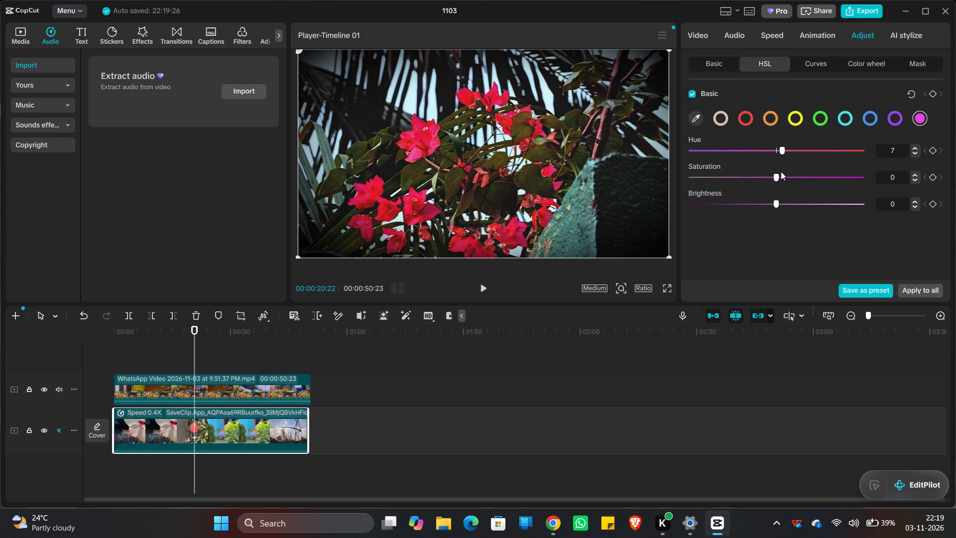
Set the SaveClip video's magenta HSL saturation to -32 and brightness to -17.
drag(776, 174, 747, 176)
drag(747, 176, 818, 183)
drag(818, 183, 717, 170)
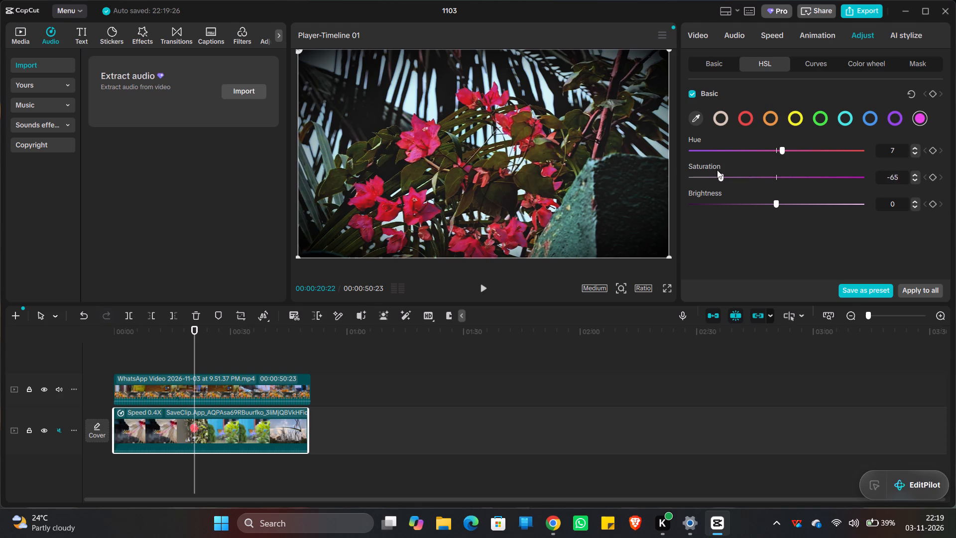
drag(717, 170, 822, 176)
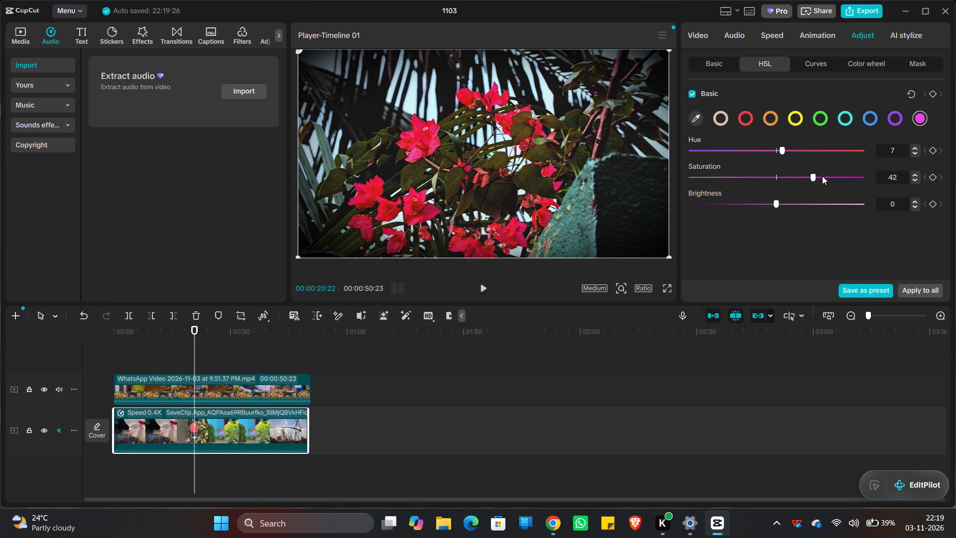
drag(822, 176, 726, 179)
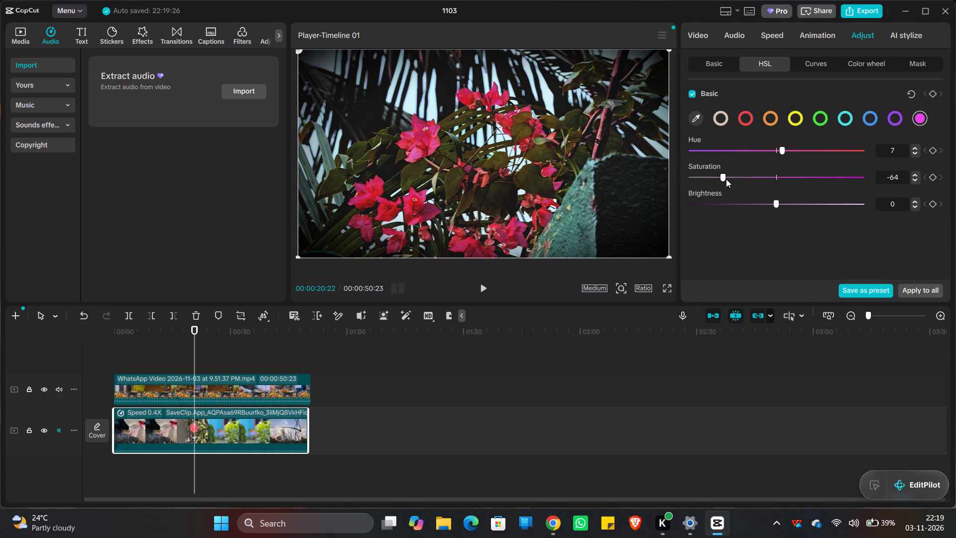
drag(726, 179, 746, 179)
drag(775, 203, 763, 207)
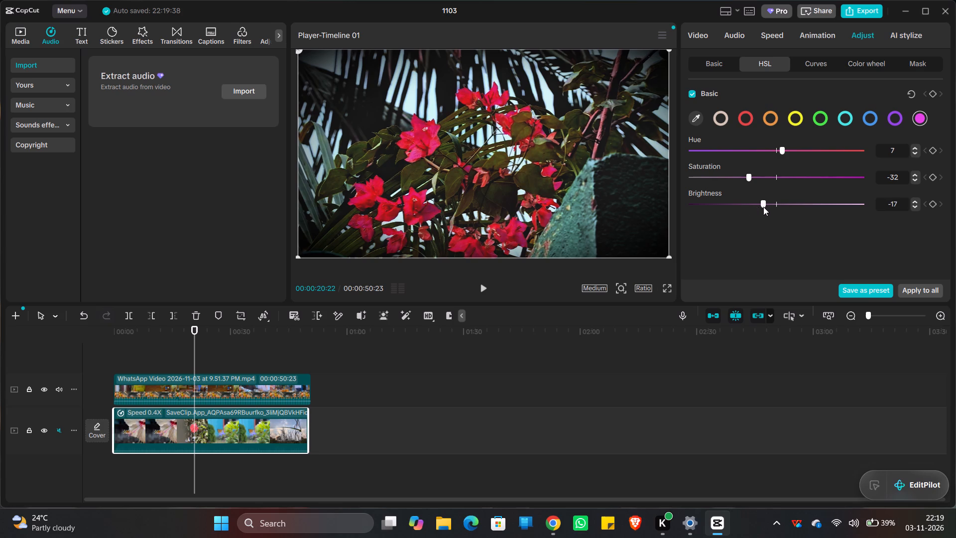
Try darker and brighter magenta levels in the SaveClip video's HSL adjustments and settle on a brightness of 10.
drag(763, 207, 692, 200)
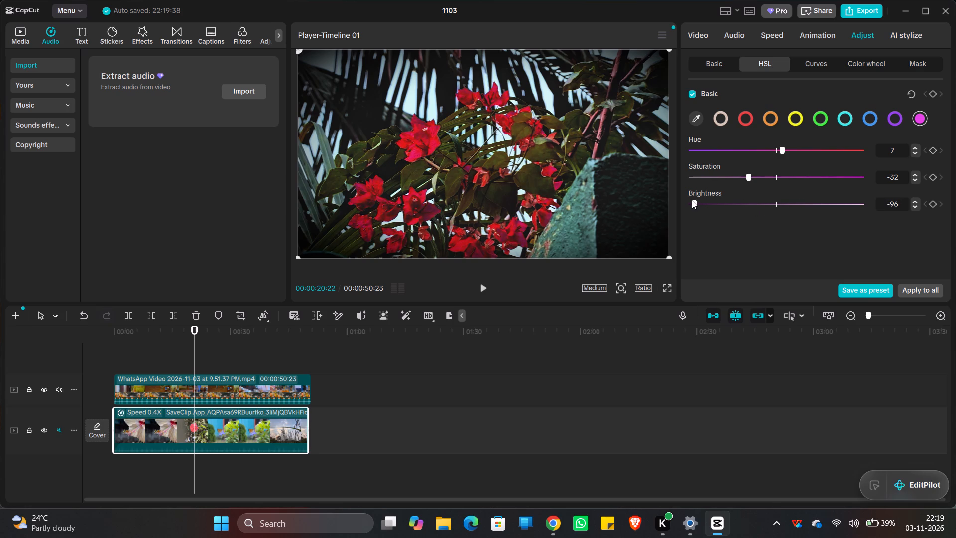
drag(692, 200, 785, 198)
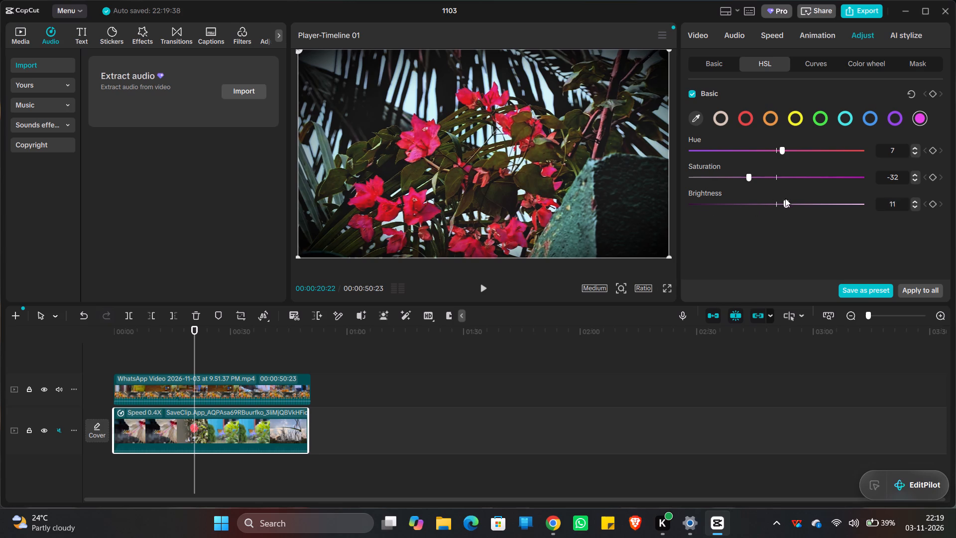
drag(785, 198, 803, 195)
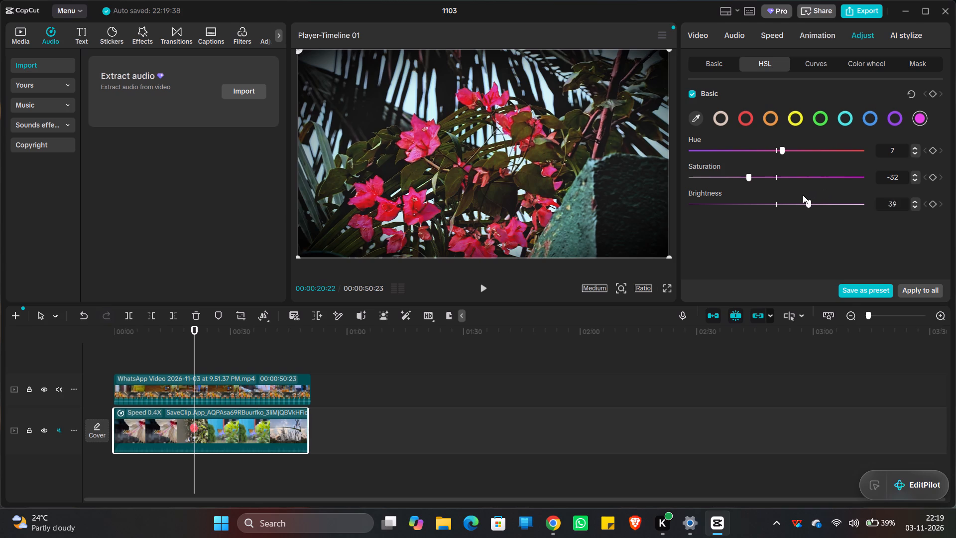
drag(803, 195, 783, 198)
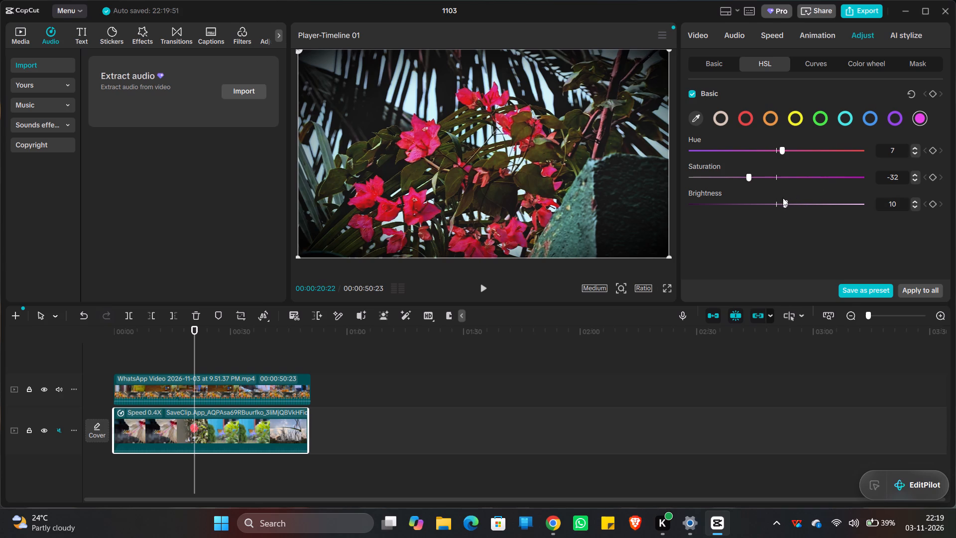
Preview the footage up to the red vehicle scene and set the SaveClip video's orange HSL hue to 12.
key(space)
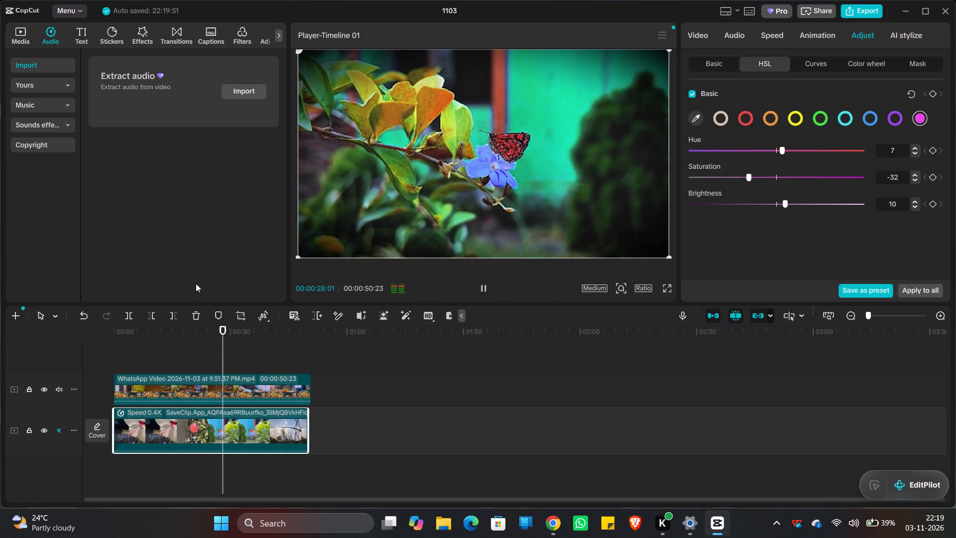
click(283, 381)
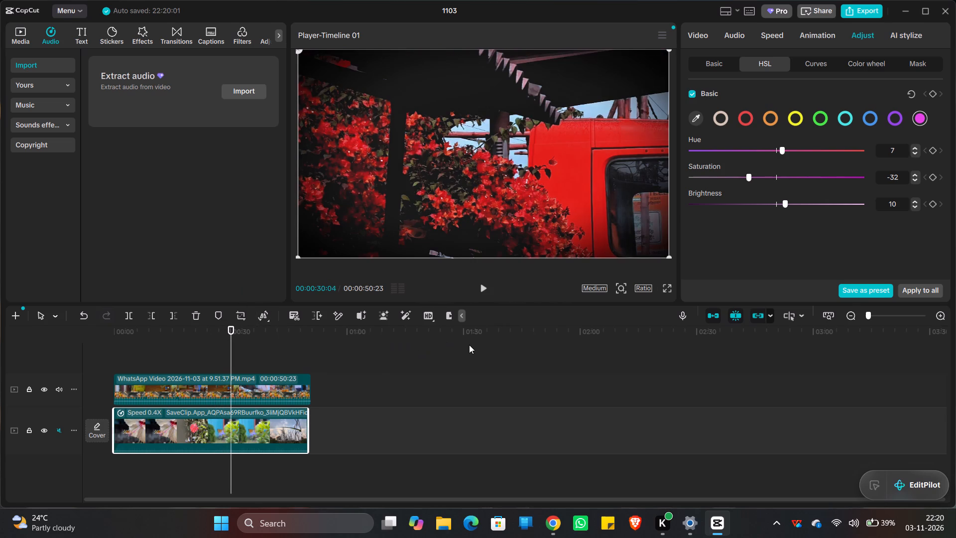
key(space)
key(space)
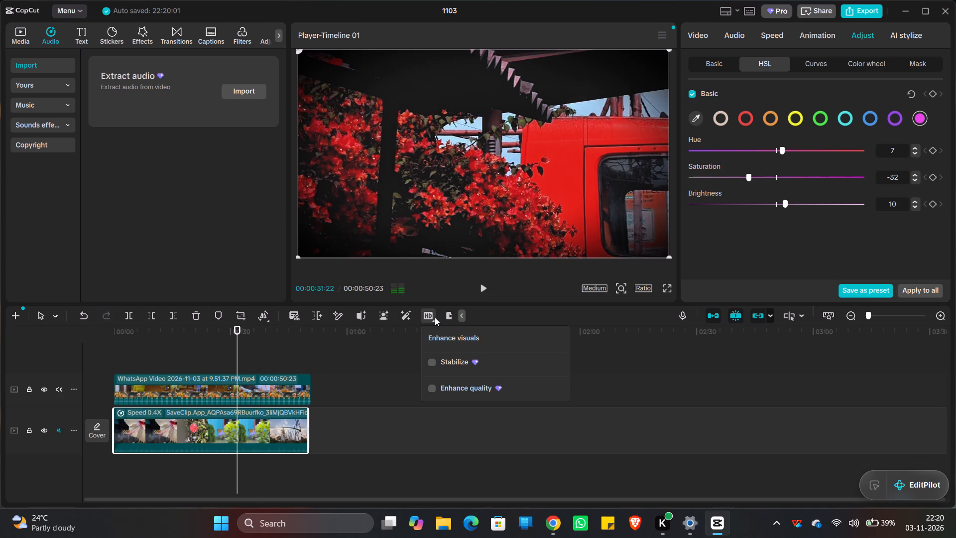
click(772, 116)
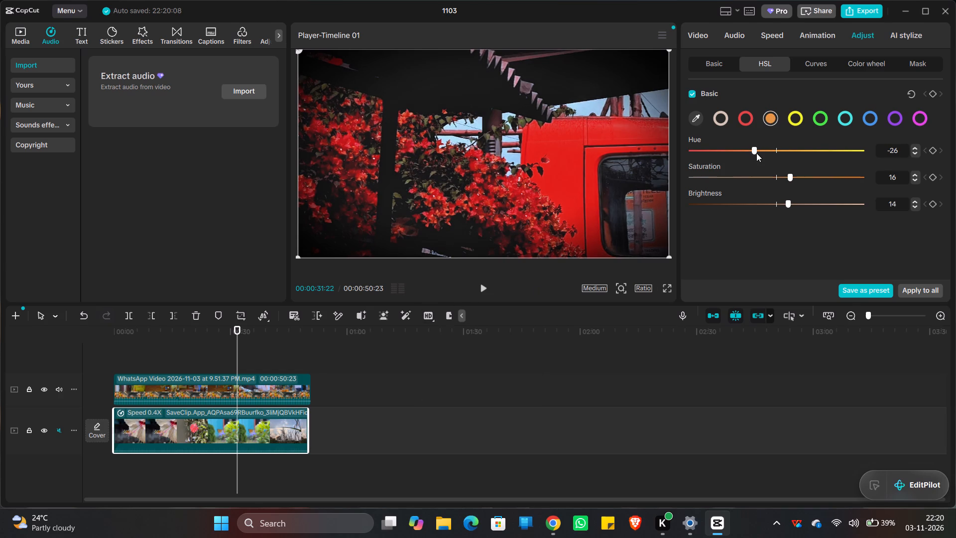
drag(753, 151, 838, 150)
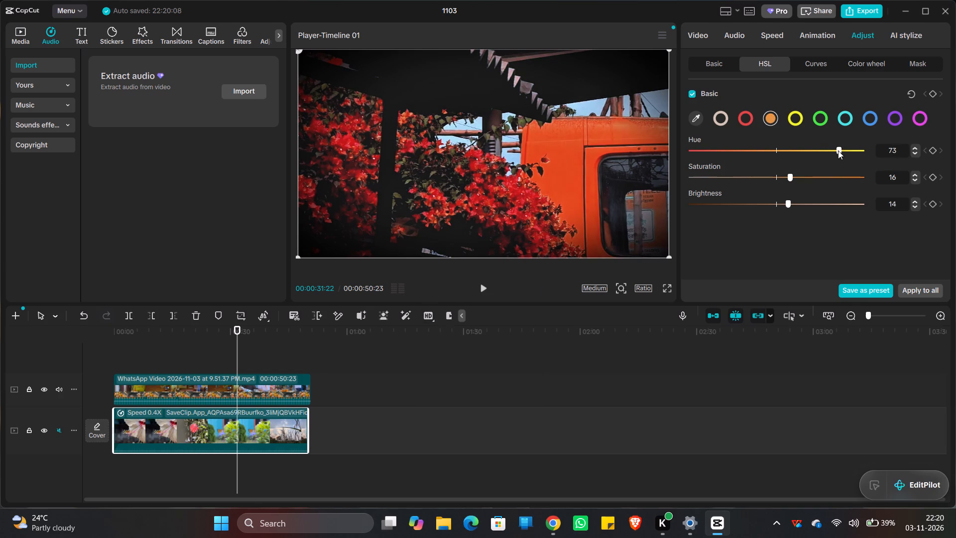
drag(838, 150, 851, 146)
drag(851, 146, 795, 149)
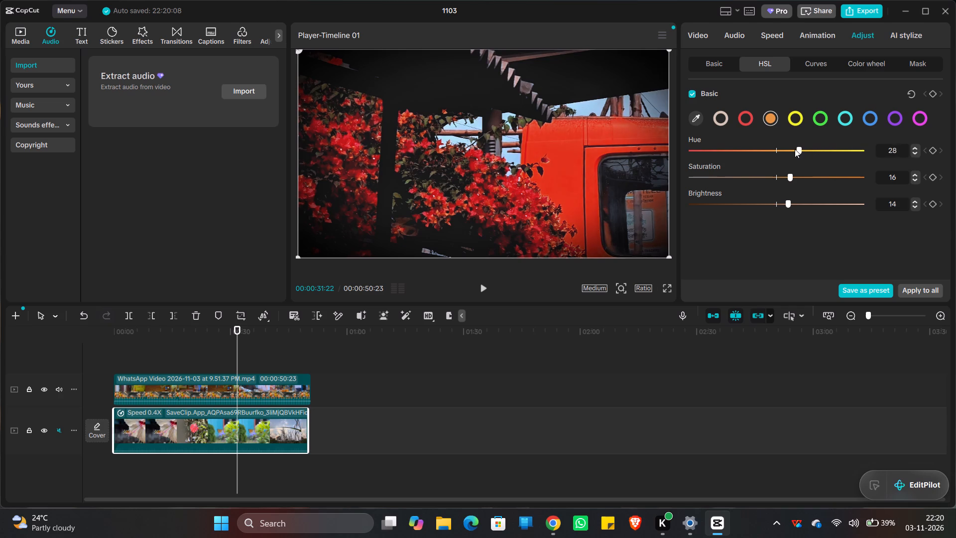
drag(795, 149, 784, 149)
Play on to the grass-and-sky scene and set the SaveClip video's cyan HSL hue to 16.
key(space)
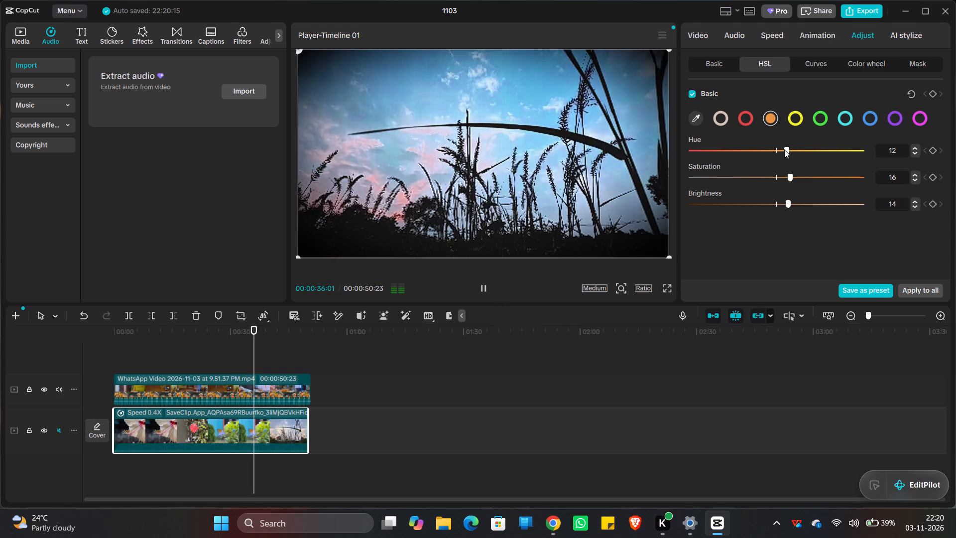
key(space)
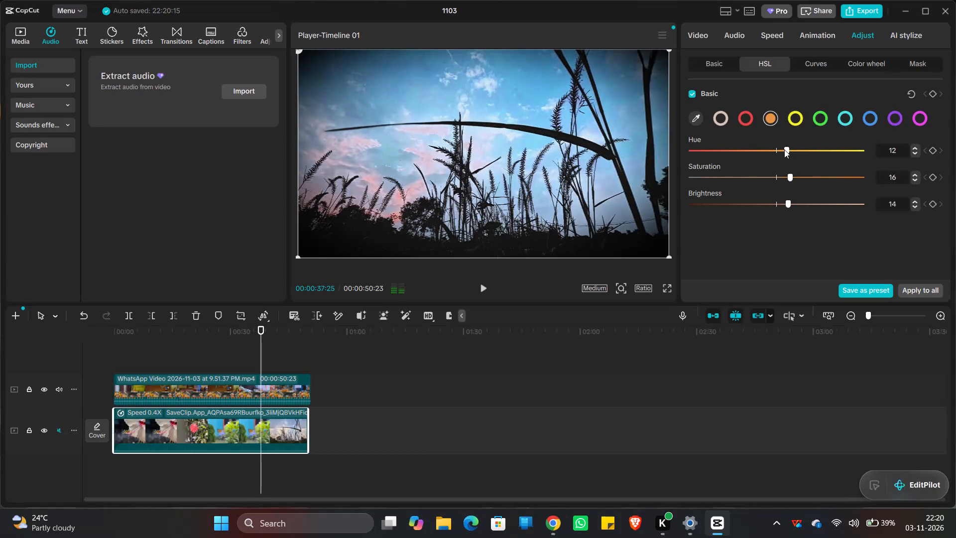
click(840, 116)
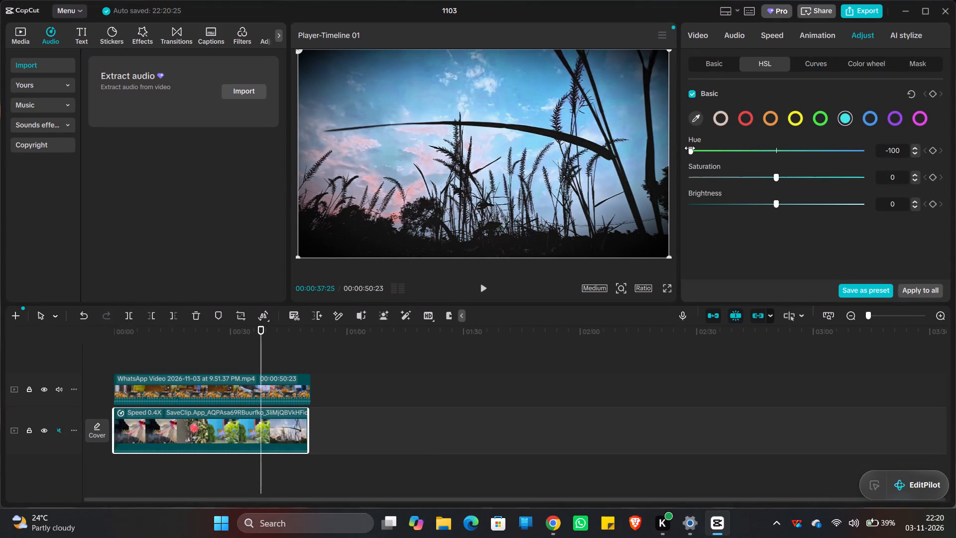
drag(693, 149, 822, 149)
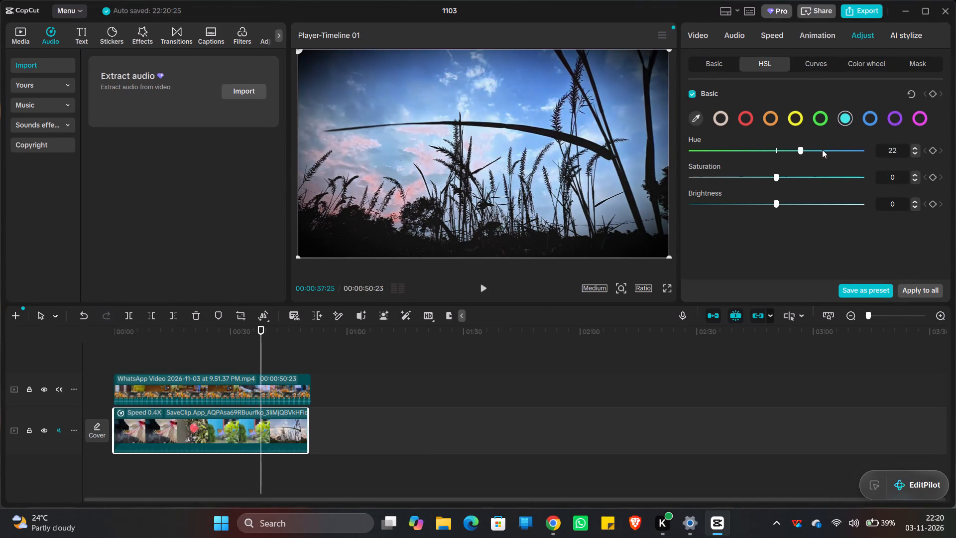
drag(822, 149, 698, 157)
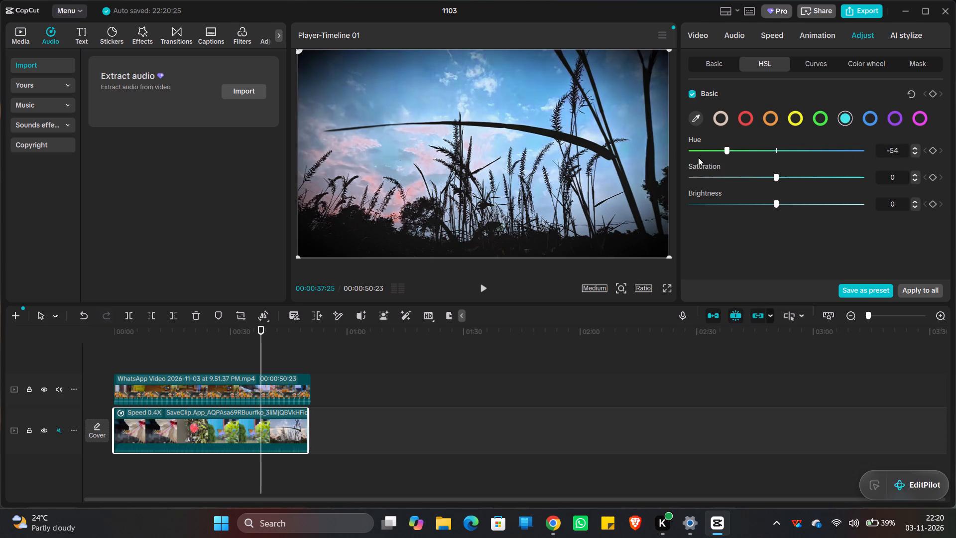
drag(698, 157, 802, 168)
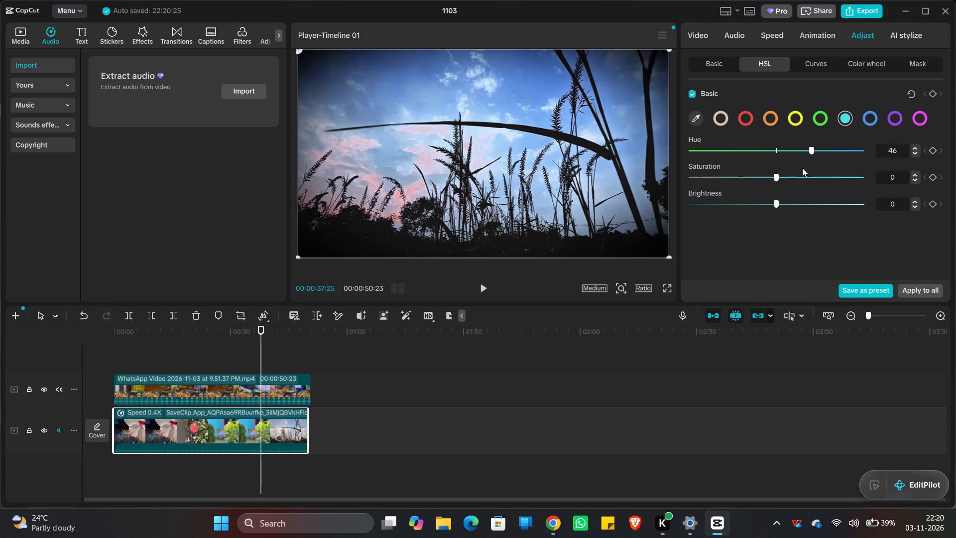
drag(802, 168, 788, 165)
Set the SaveClip video's cyan HSL saturation to 27 and brightness to 14 after trying different levels.
drag(776, 176, 676, 172)
drag(676, 172, 854, 168)
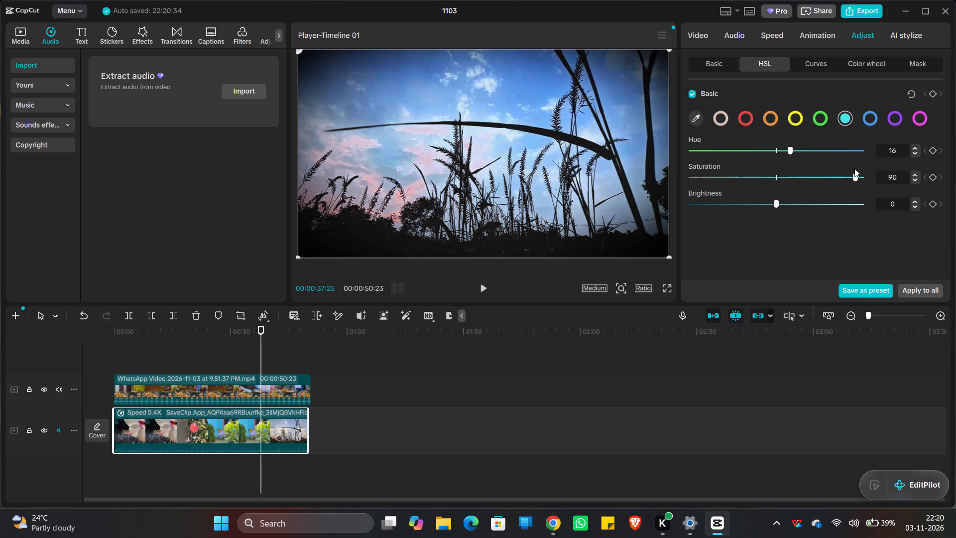
drag(854, 168, 728, 174)
drag(728, 174, 735, 174)
drag(735, 174, 708, 174)
drag(708, 174, 817, 174)
drag(817, 174, 810, 173)
drag(775, 203, 855, 202)
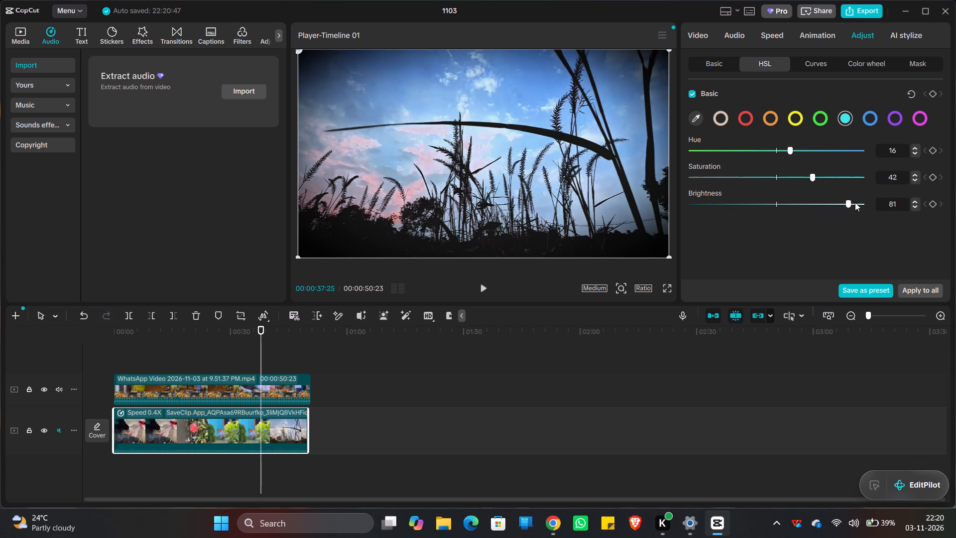
drag(855, 202, 788, 203)
drag(788, 203, 786, 203)
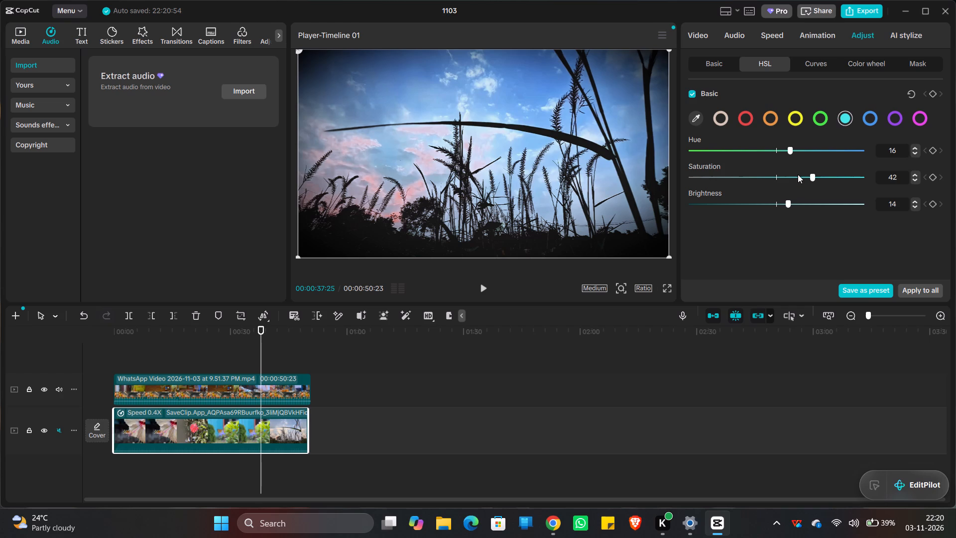
click(798, 174)
Try cooler and more purple blue hues in the SaveClip video's HSL adjustments and settle on a blue hue of -13.
click(868, 121)
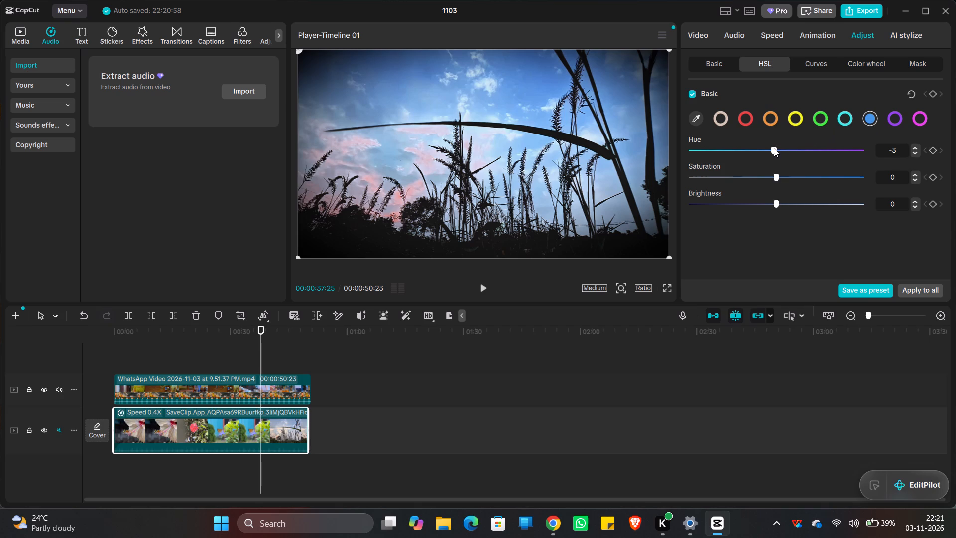
drag(773, 148, 737, 144)
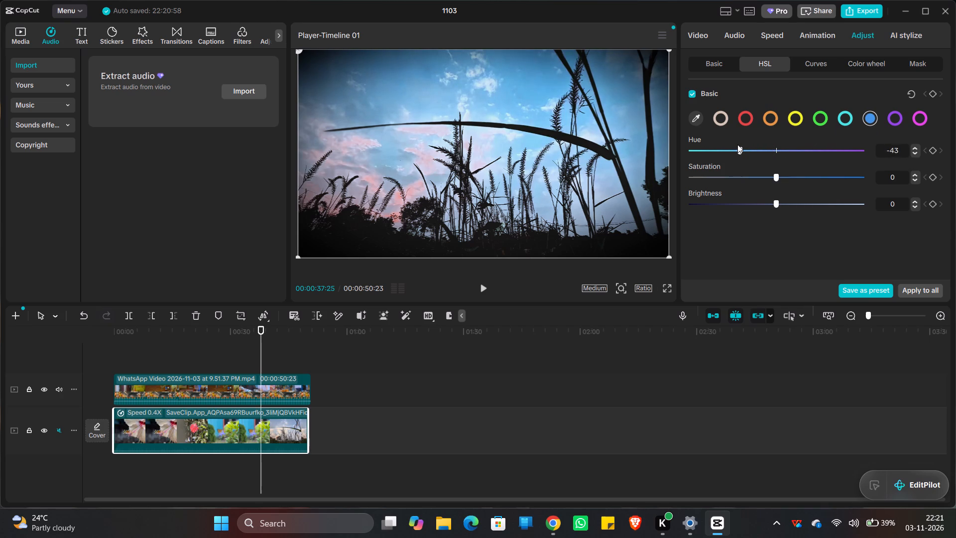
drag(737, 144, 738, 144)
drag(738, 144, 798, 148)
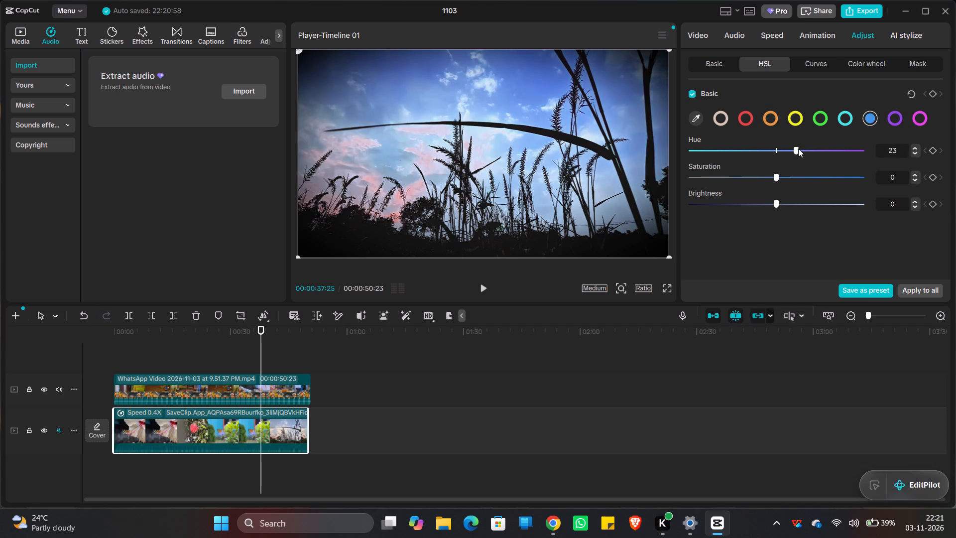
drag(798, 148, 790, 149)
drag(790, 149, 805, 161)
drag(805, 161, 804, 155)
drag(804, 155, 746, 146)
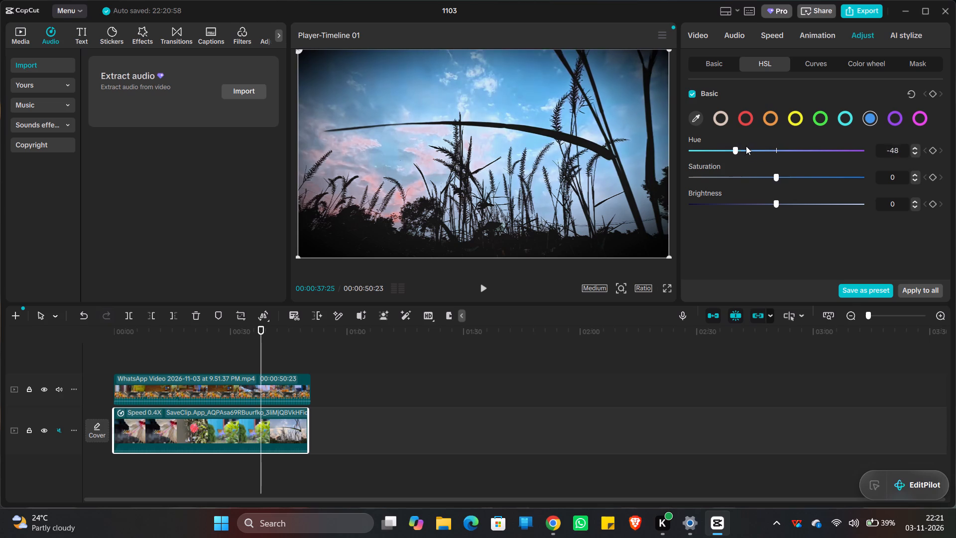
drag(746, 146, 763, 150)
Set the SaveClip video's blue HSL saturation to 21 and brightness to -14 after trying different levels.
drag(777, 175, 793, 175)
drag(793, 175, 766, 188)
drag(766, 188, 792, 188)
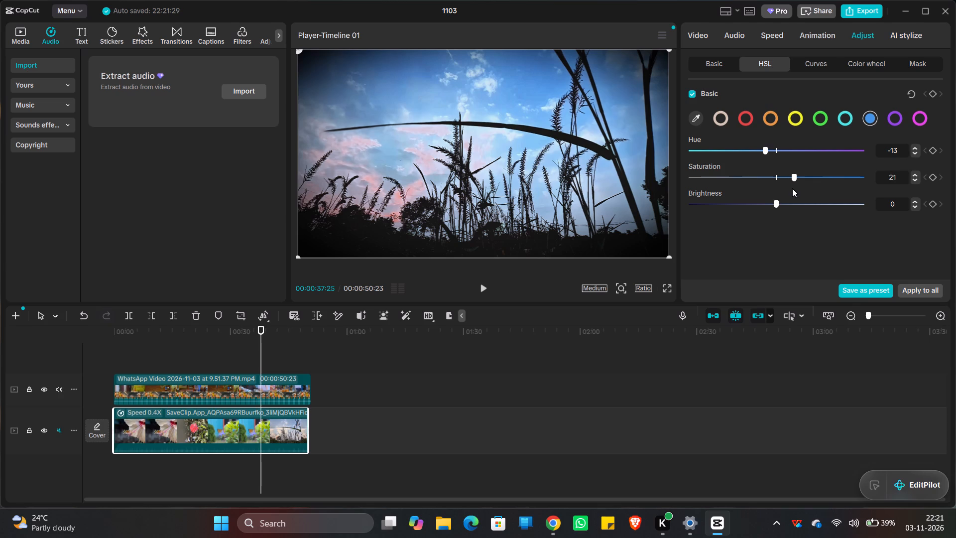
drag(775, 202, 801, 202)
drag(801, 202, 758, 209)
drag(758, 209, 762, 209)
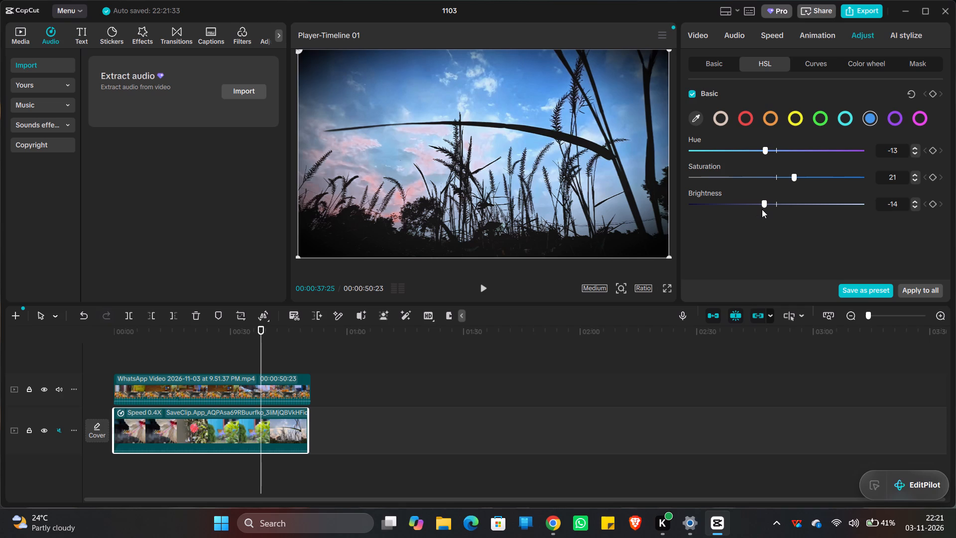
Go back to the red vehicle scene at about 32 seconds and play through to the grass-and-sky scene to review the colours.
key(Left)
key(Left)
key(Left)
key(Left)
key(Left)
key(Left)
key(Left)
key(Left)
key(Left)
key(Left)
key(Left)
key(Left)
key(Left)
key(Left)
key(Left)
key(Left)
key(Left)
key(Left)
key(Left)
key(Left)
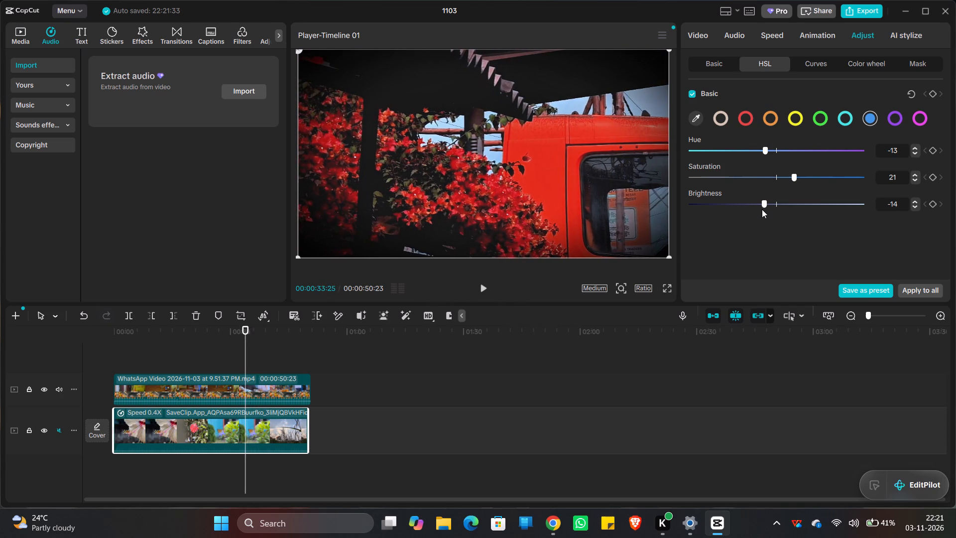
key(Left)
key(Left)
key(Left)
key(Left)
key(Left)
key(Left)
key(Left)
key(Left)
key(Left)
key(Left)
key(Left)
key(Left)
key(Left)
key(Left)
key(Left)
key(Left)
key(Left)
key(Left)
key(Left)
key(Left)
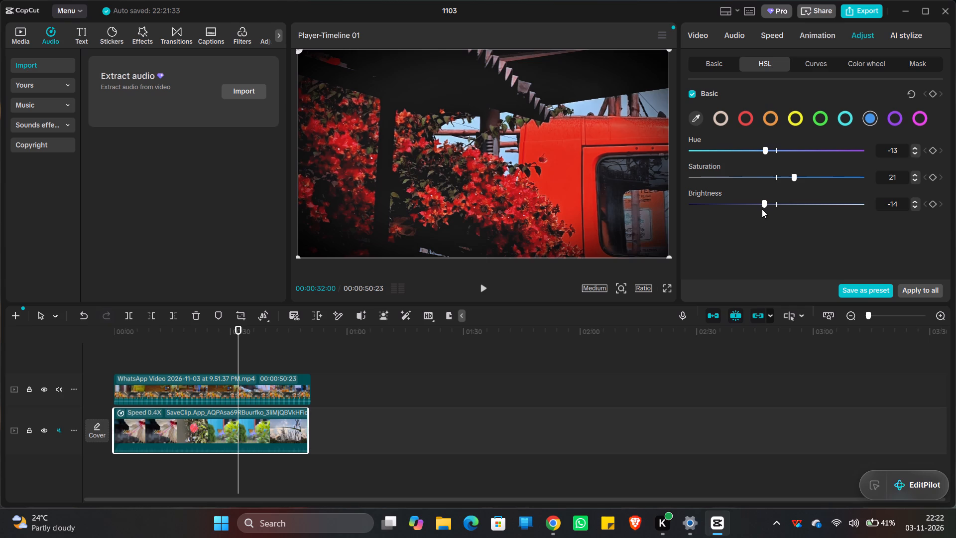
key(space)
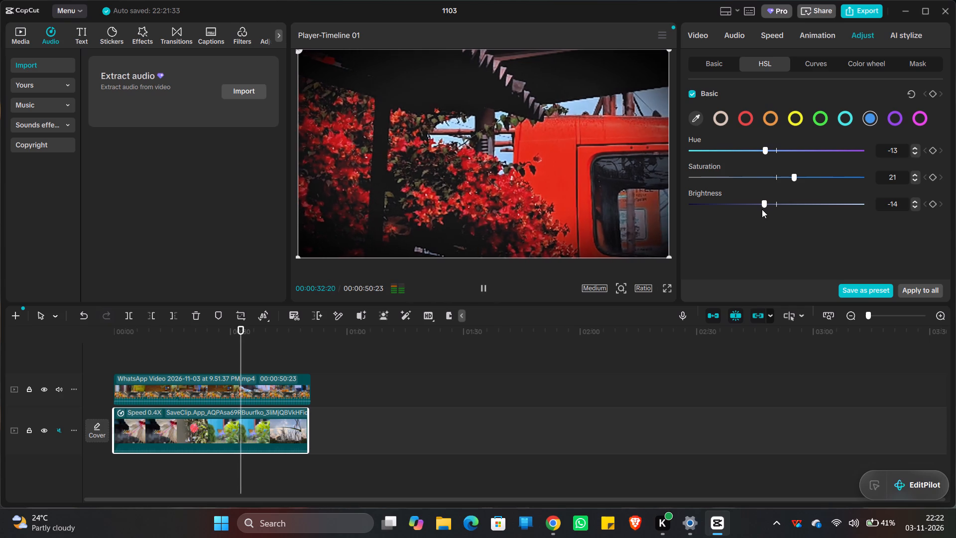
key(space)
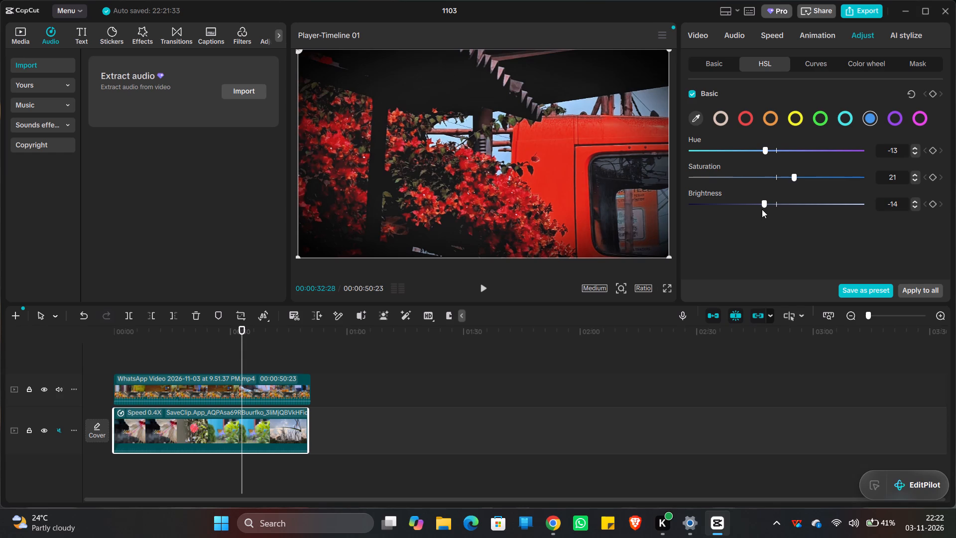
key(space)
key(space)
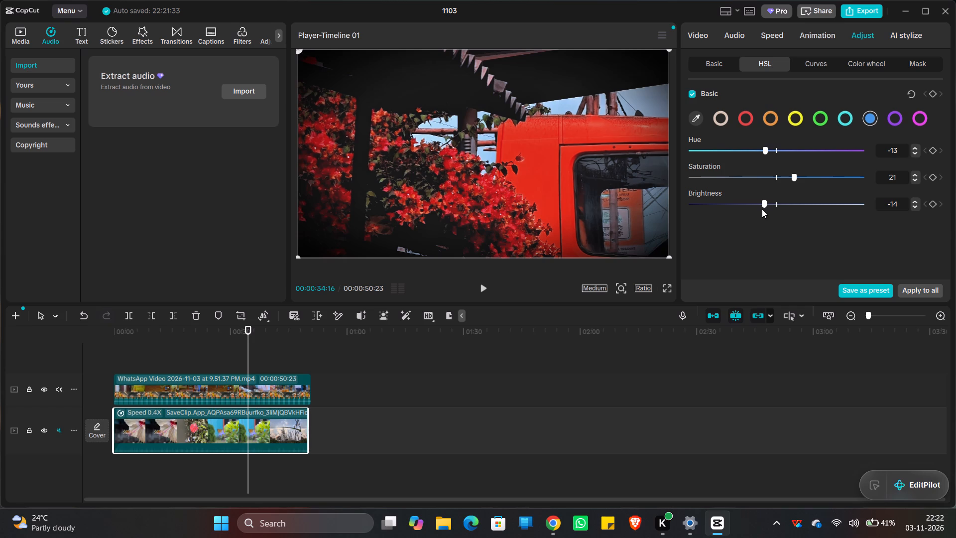
key(space)
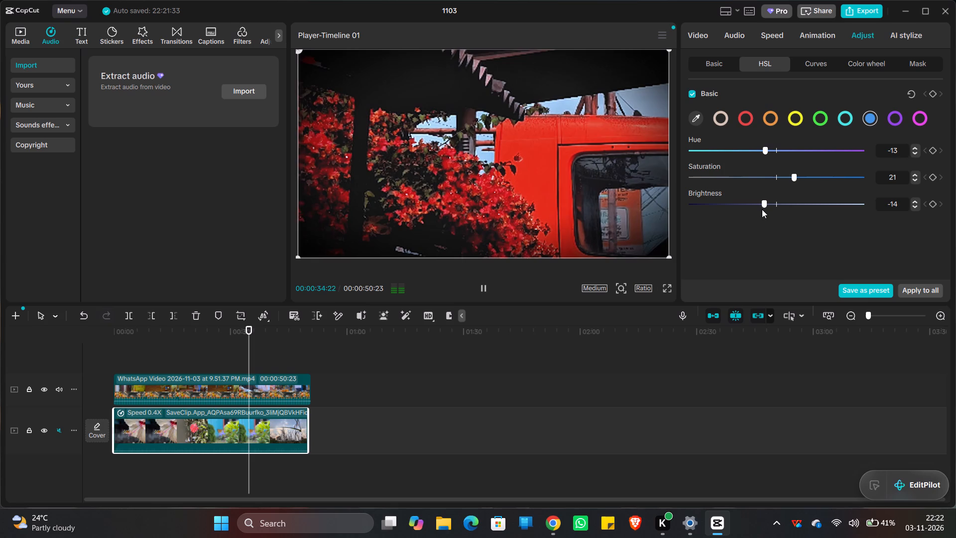
key(space)
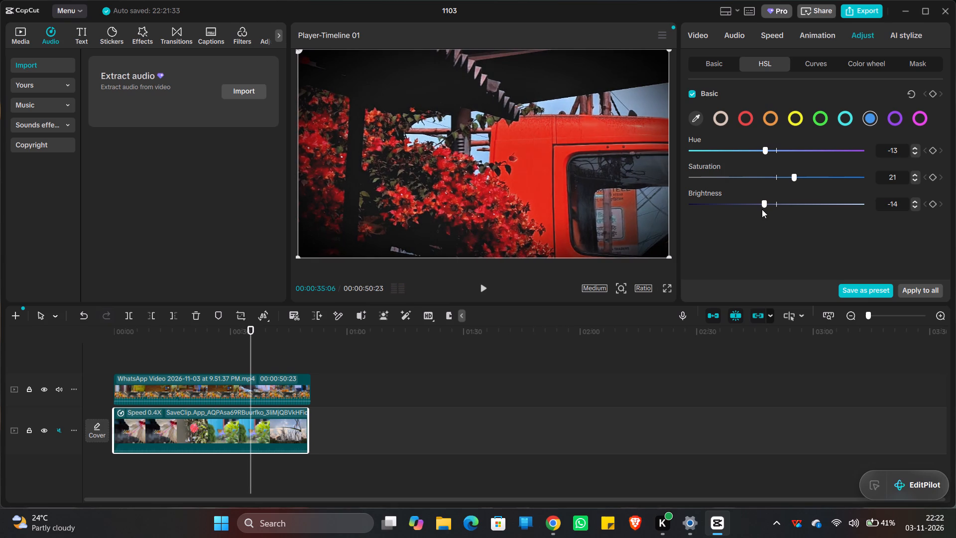
key(space)
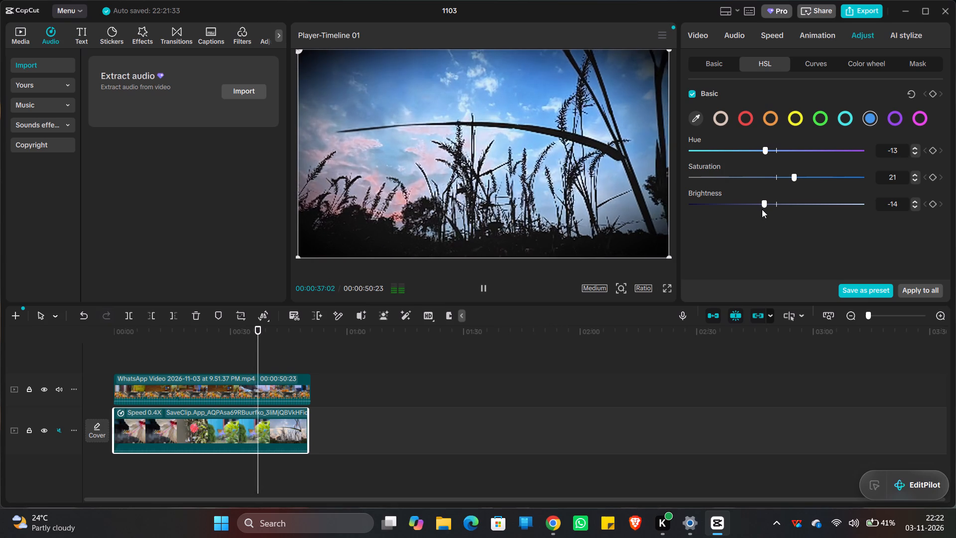
key(space)
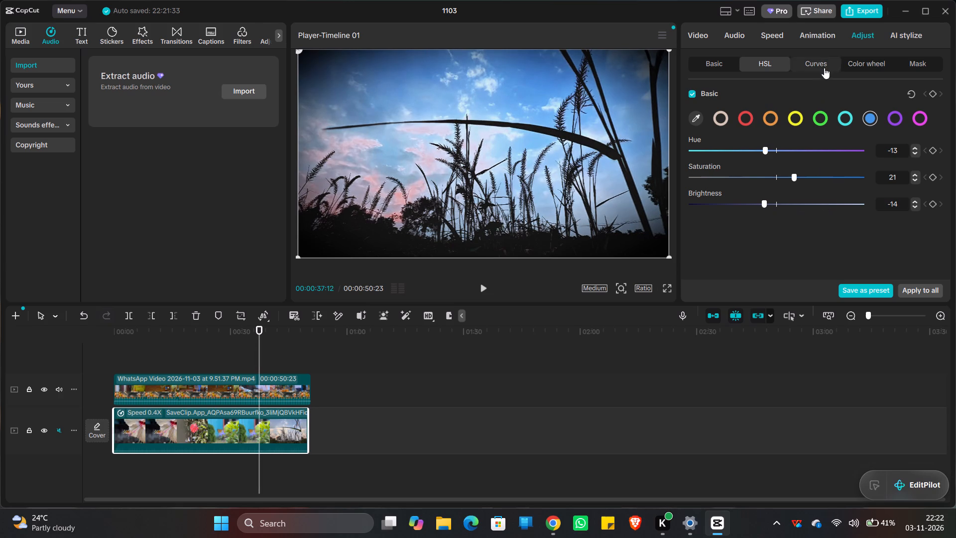
Try warmer and cooler temperatures in the SaveClip video's basic colour adjustments and settle on a Temp of -38.
click(721, 58)
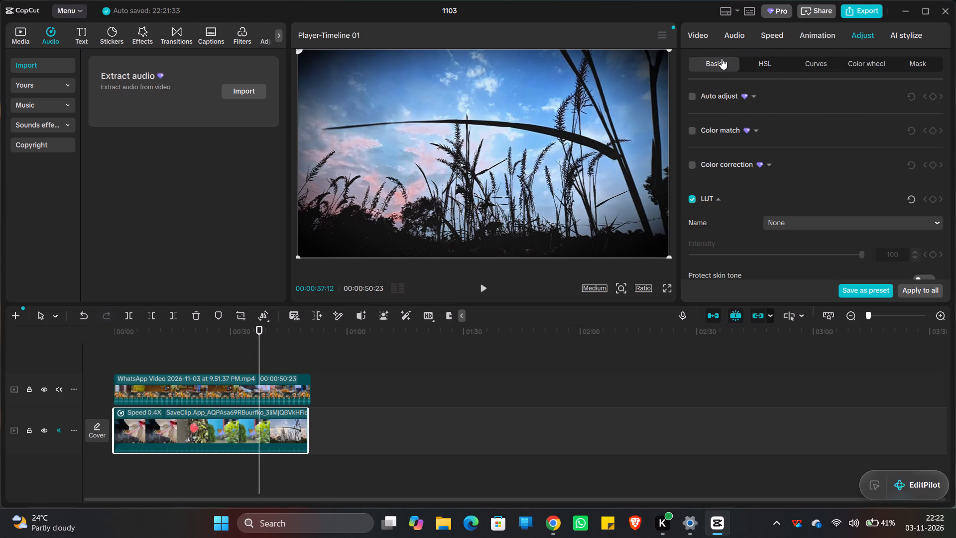
scroll(779, 151, down, 4)
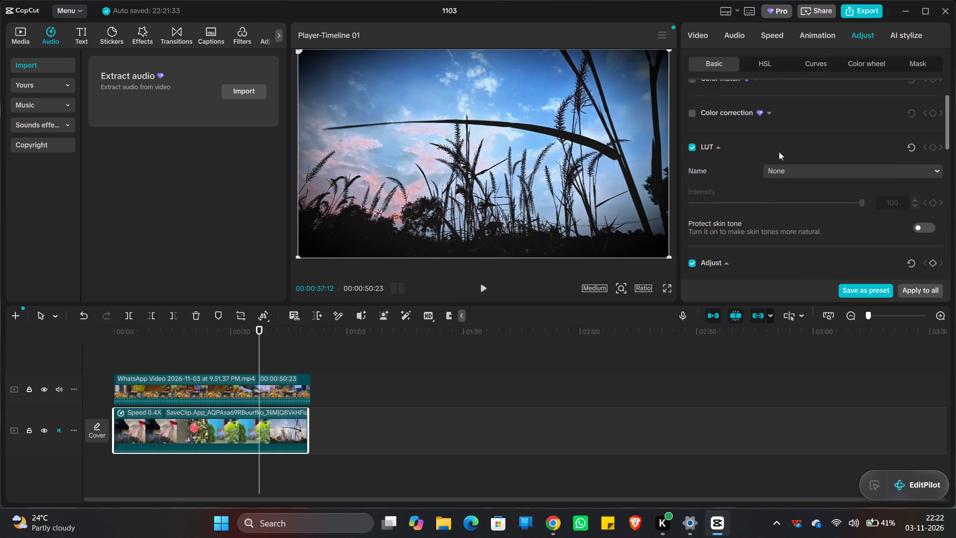
scroll(779, 151, down, 1)
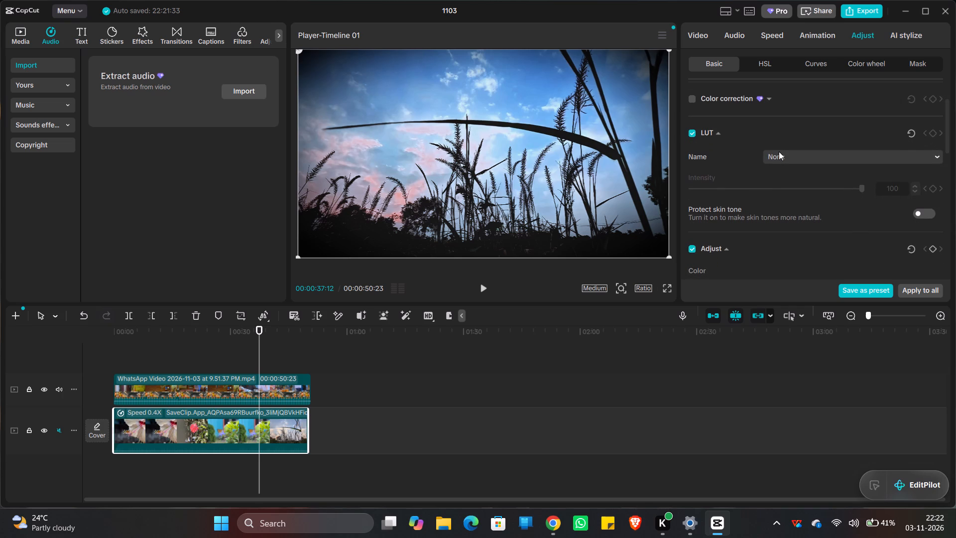
scroll(779, 151, down, 6)
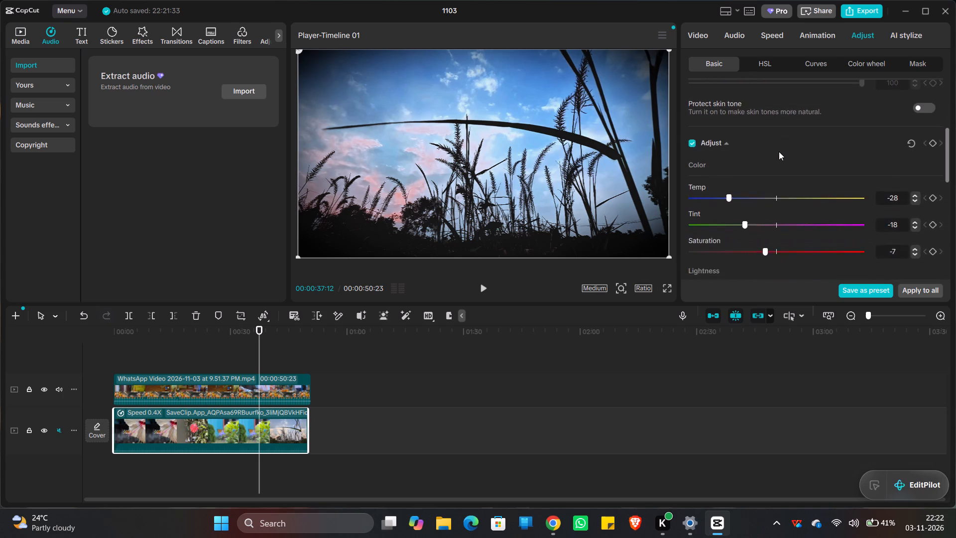
scroll(779, 151, down, 1)
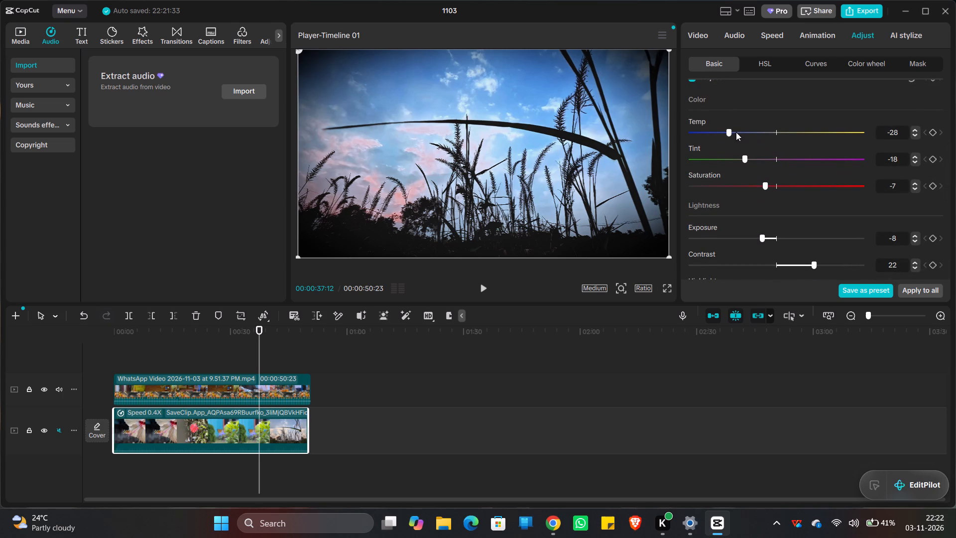
drag(729, 132, 801, 128)
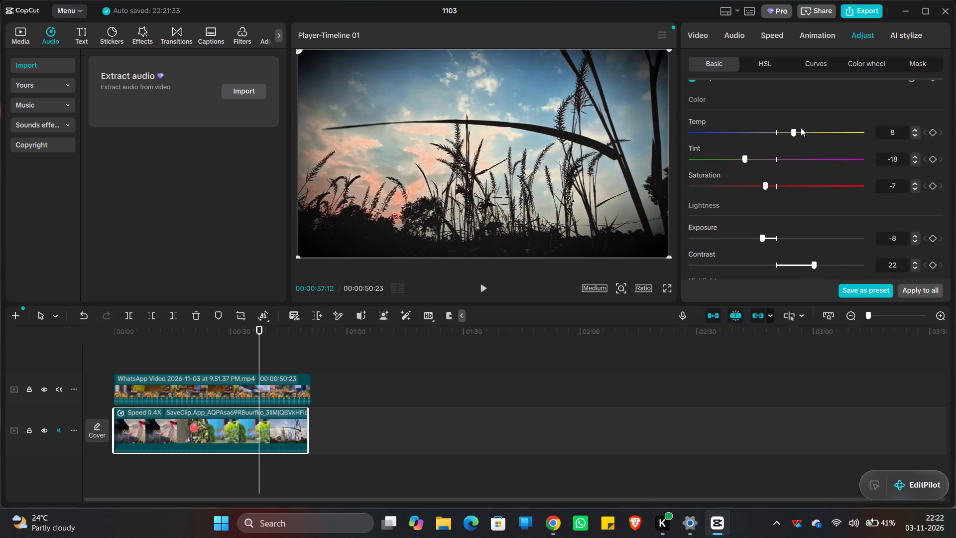
drag(801, 128, 691, 134)
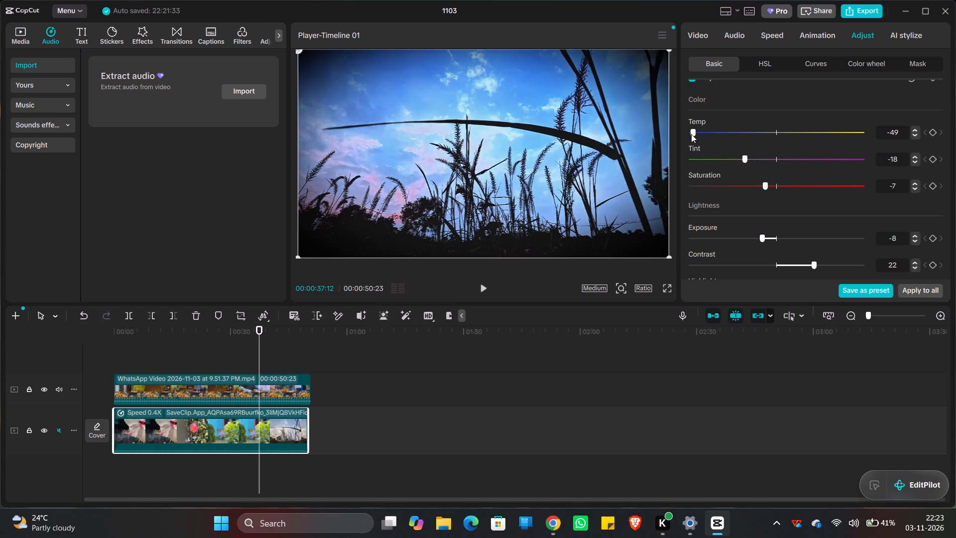
drag(691, 134, 681, 133)
drag(681, 133, 714, 137)
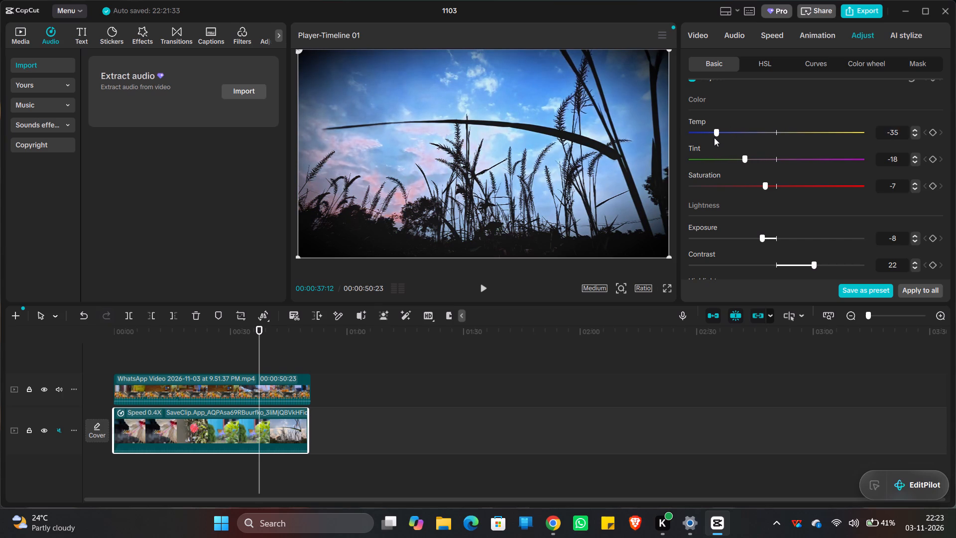
drag(714, 137, 709, 141)
Try higher saturation levels in the SaveClip video's basic colour adjustments and settle on a Saturation of 6.
drag(763, 185, 804, 182)
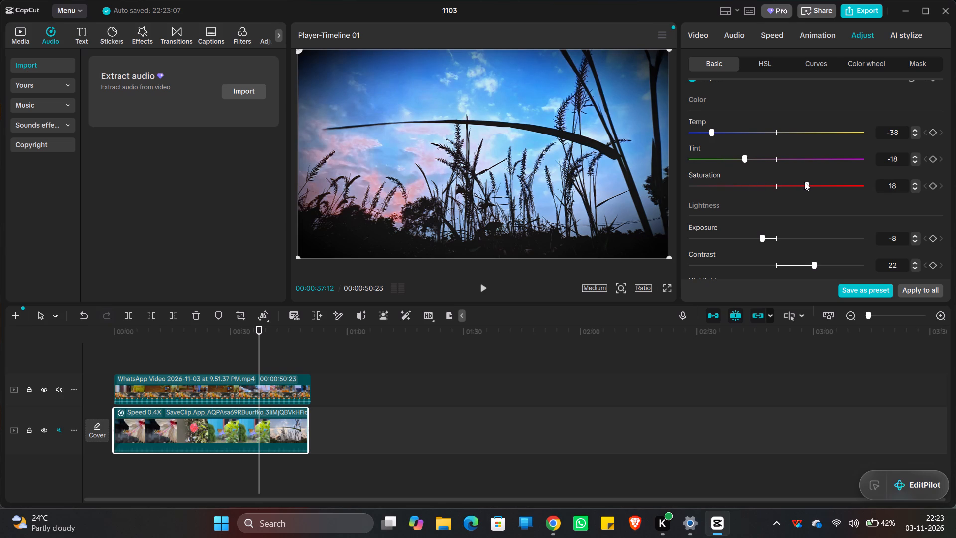
drag(804, 182, 785, 182)
drag(785, 182, 784, 182)
Try greener and more magenta tints in the SaveClip video's basic colour adjustments and settle on a Tint of -32.
drag(746, 159, 714, 158)
drag(714, 158, 711, 163)
drag(711, 163, 771, 158)
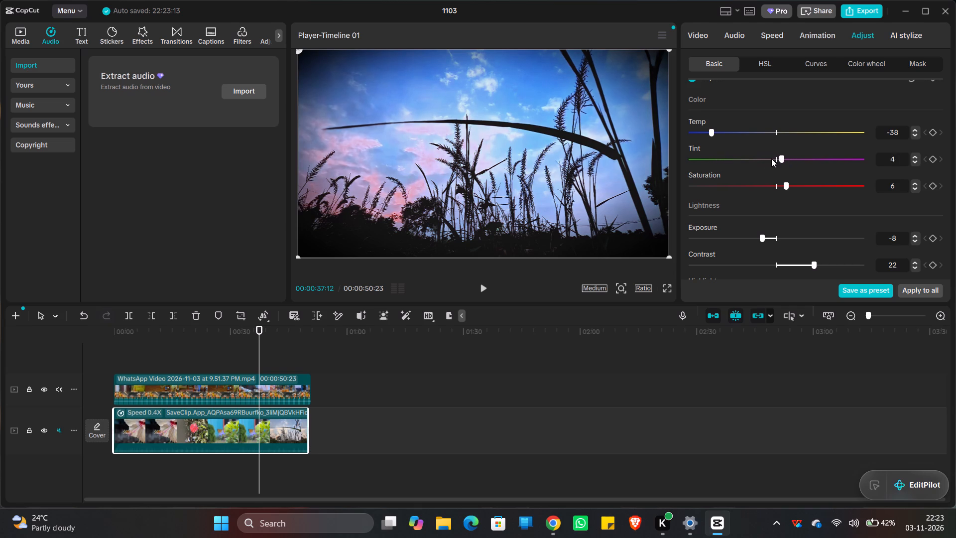
drag(771, 158, 711, 160)
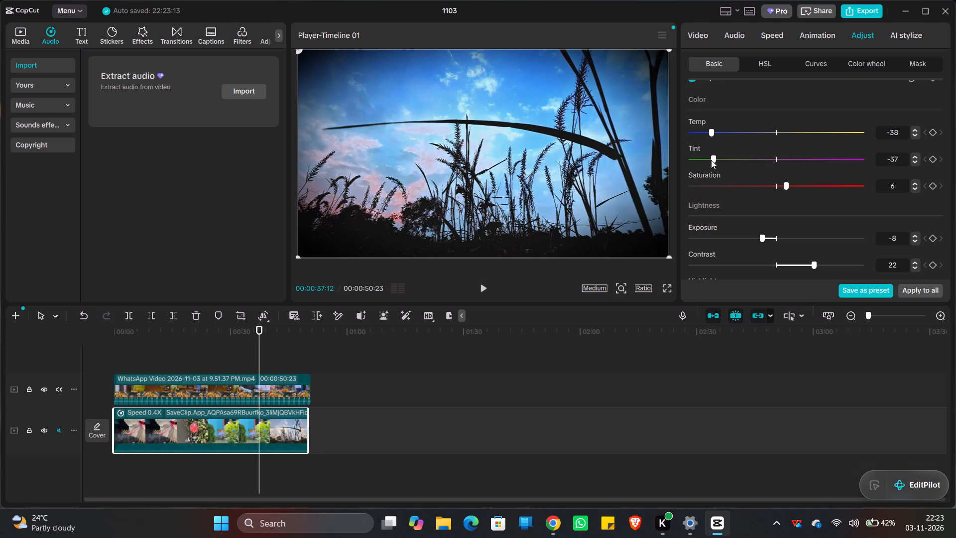
drag(711, 160, 719, 160)
Play on from the grass-and-sky scene to the white flower scene at about 44 seconds to review the colours.
scroll(749, 151, down, 1)
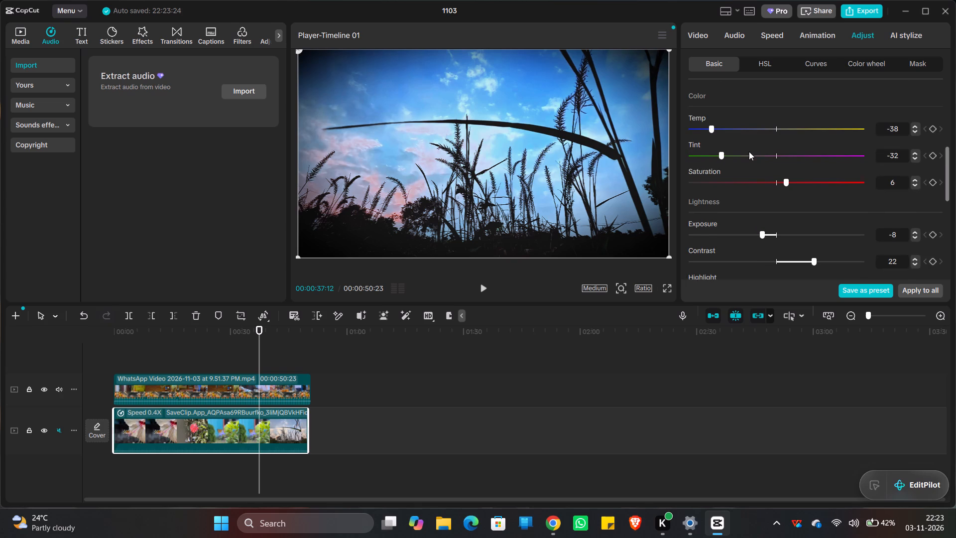
scroll(749, 151, down, 3)
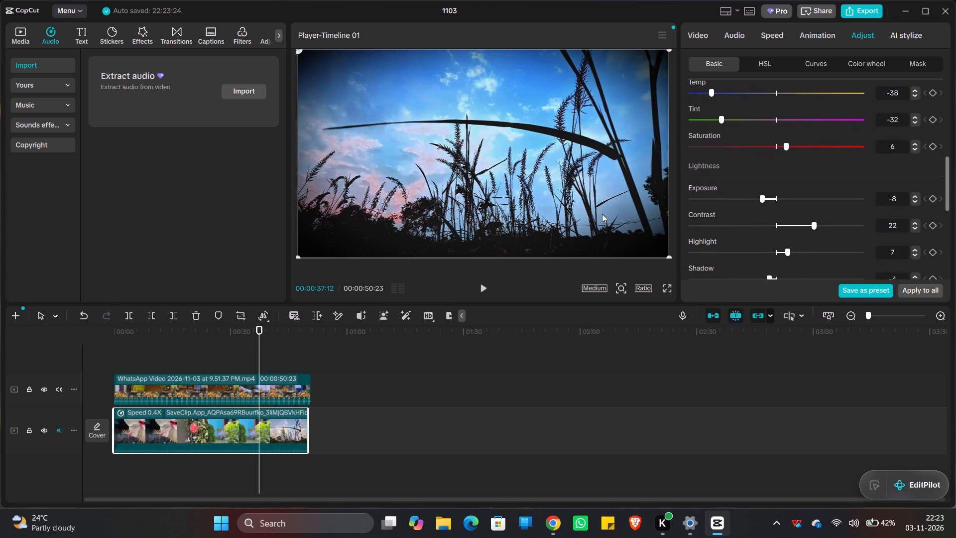
key(space)
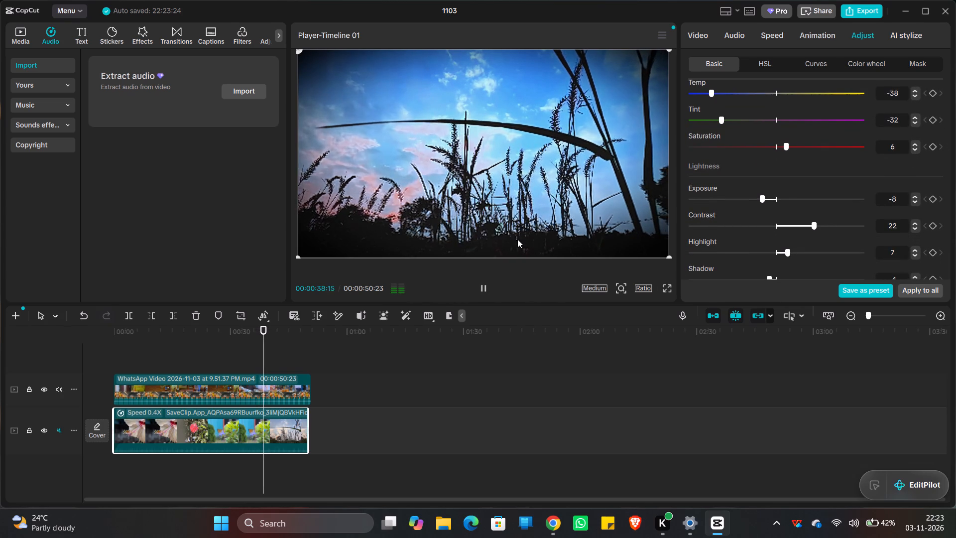
key(space)
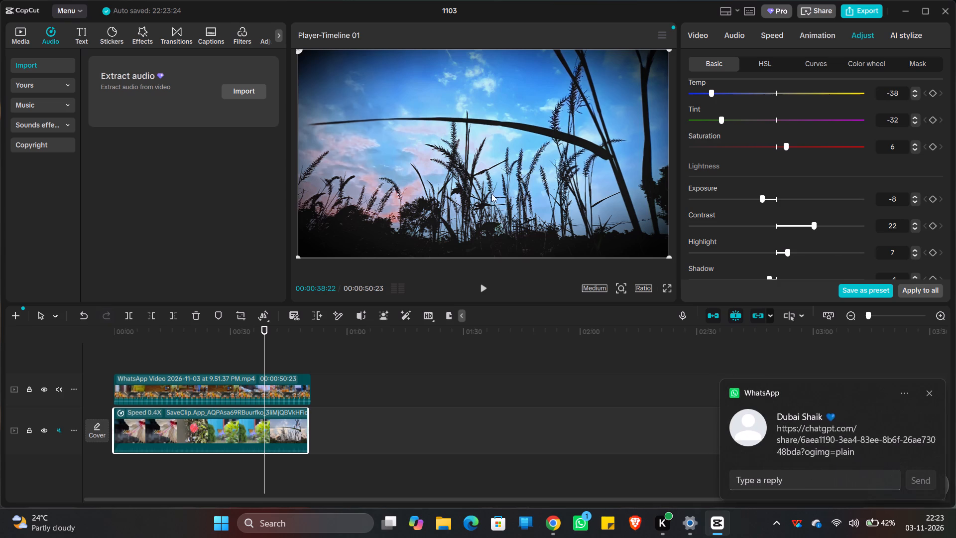
Play on from the grass-and-sky scene to the white flower scene at about 44 seconds to review the colours.
scroll(556, 309, down, 1)
click(482, 286)
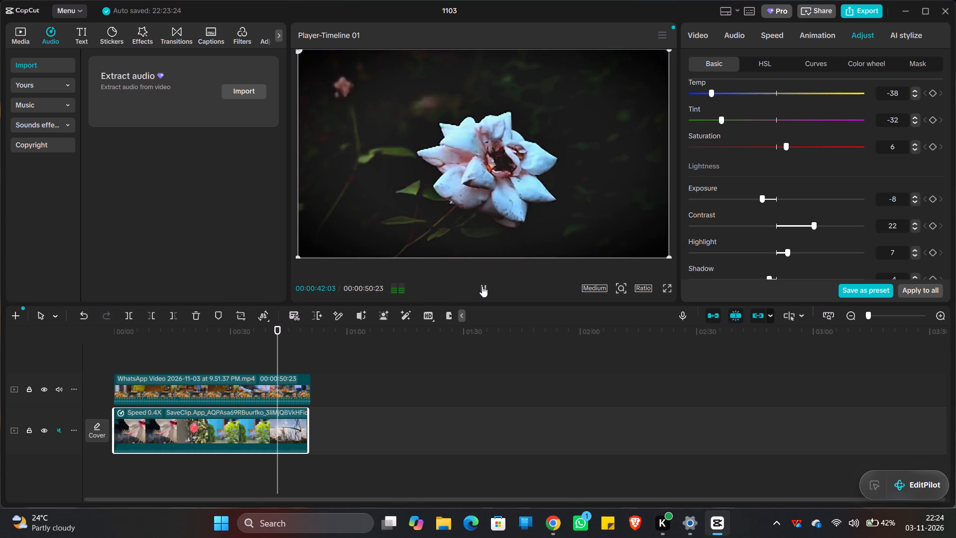
click(482, 286)
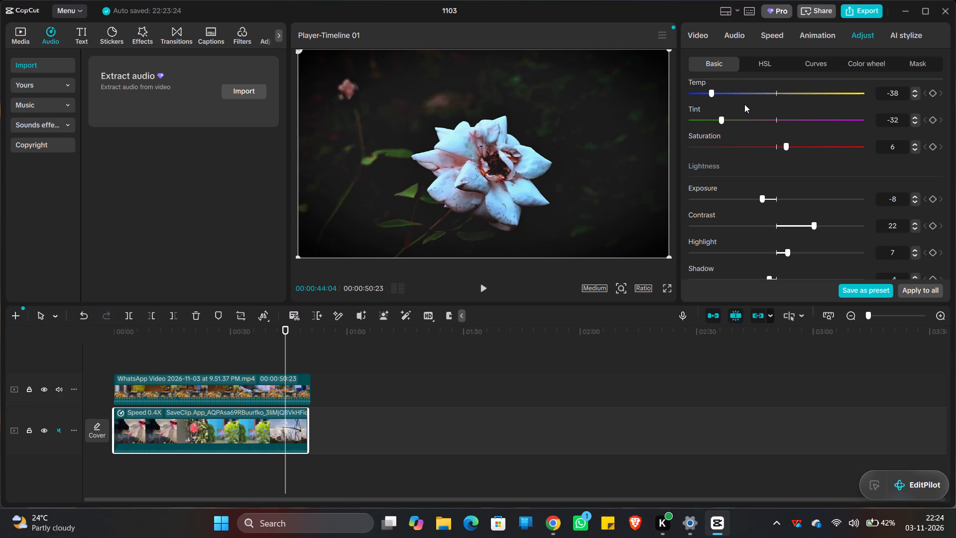
Open the HSL adjustments of the SaveClip video at the white flower scene.
click(766, 63)
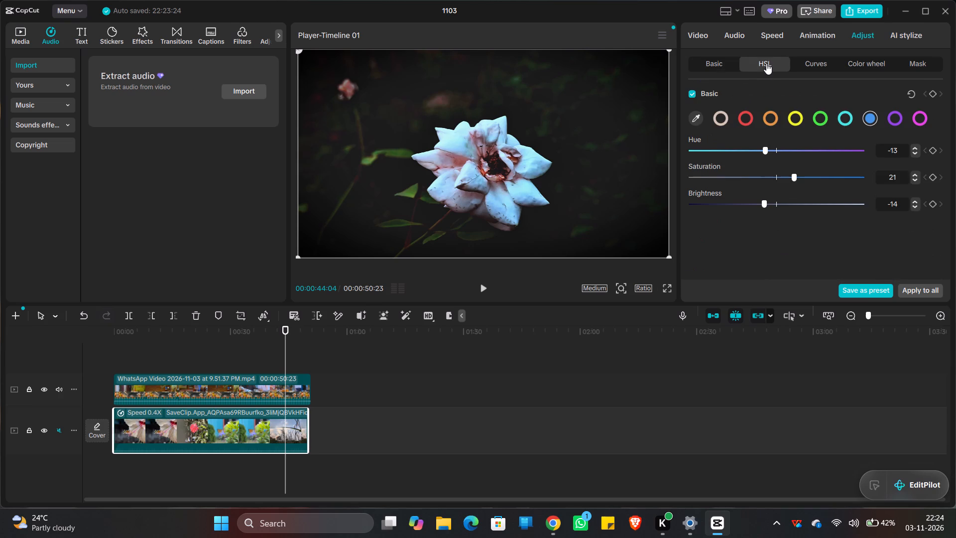
Sample the white flower's petal as a custom HSL colour and set its hue to 44 and saturation to 78 after trying different levels.
click(696, 118)
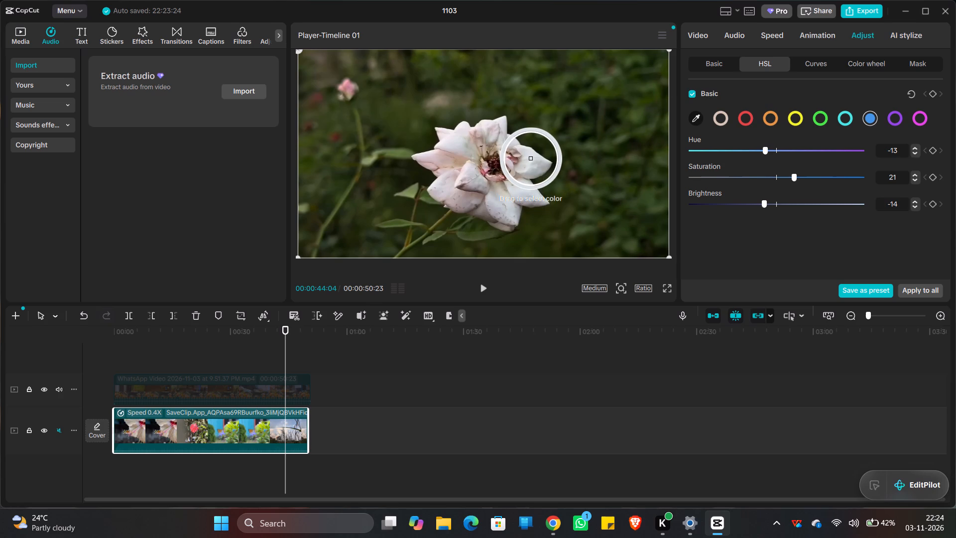
click(531, 159)
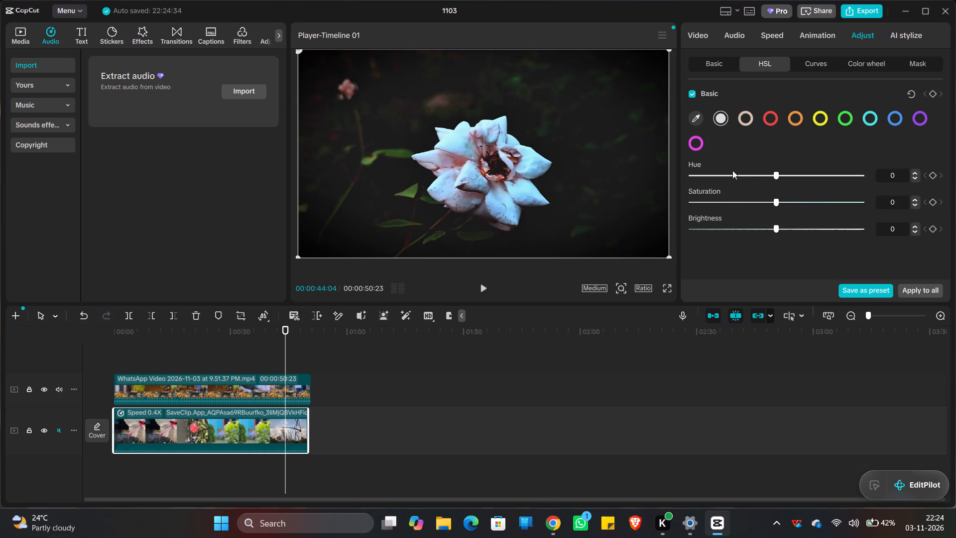
drag(776, 175, 758, 171)
drag(758, 171, 867, 172)
drag(867, 172, 728, 162)
drag(728, 162, 806, 181)
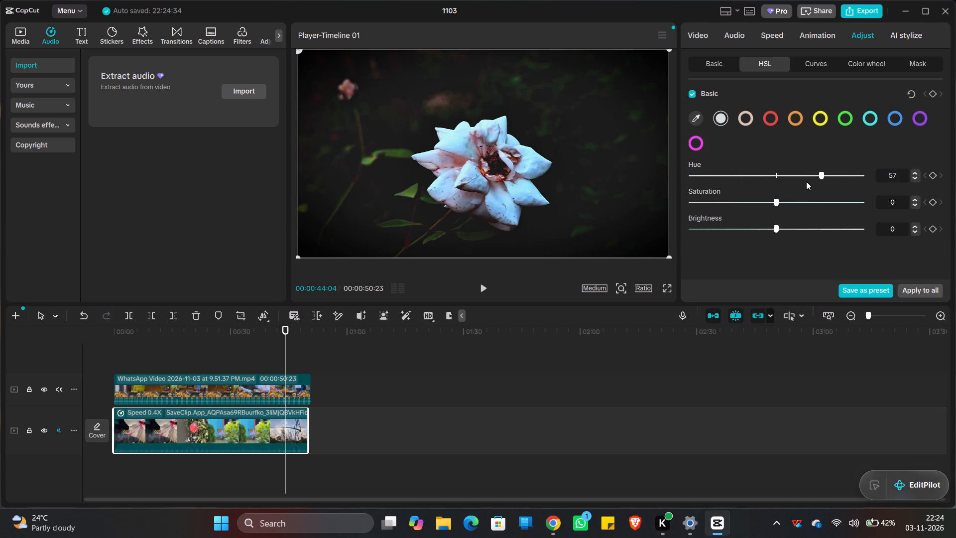
drag(806, 181, 815, 169)
drag(815, 169, 812, 170)
drag(776, 200, 831, 200)
drag(831, 200, 841, 211)
Play the white flower scene through to the end of the video to review the colours.
key(space)
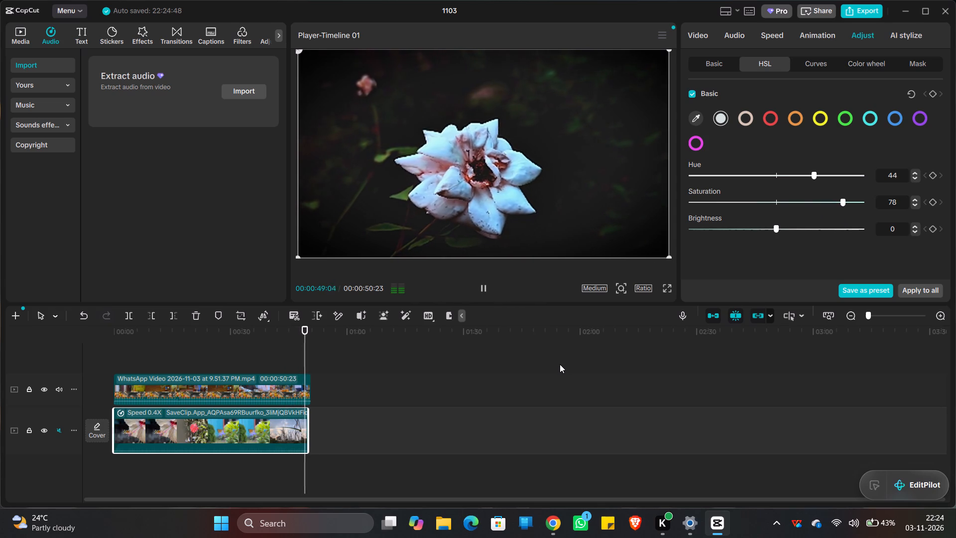
key(space)
key(space)
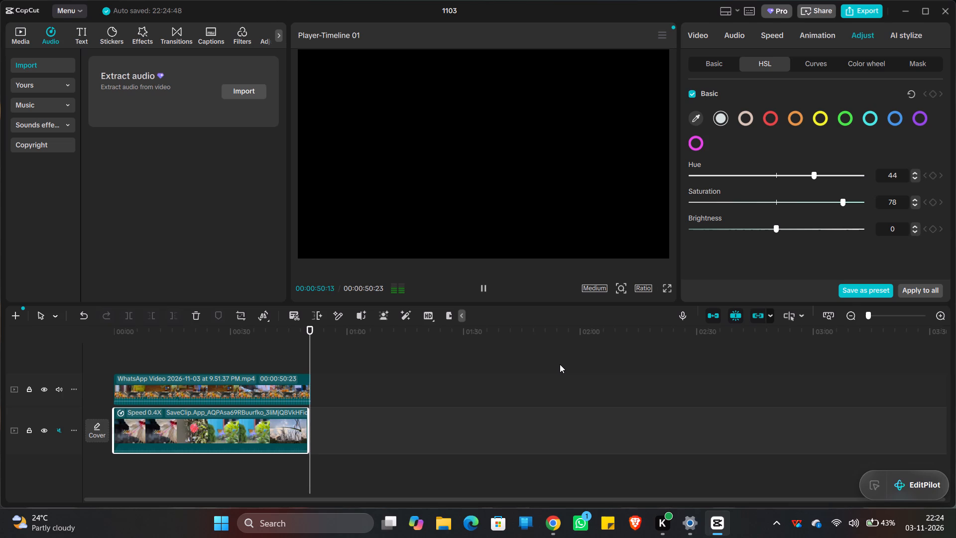
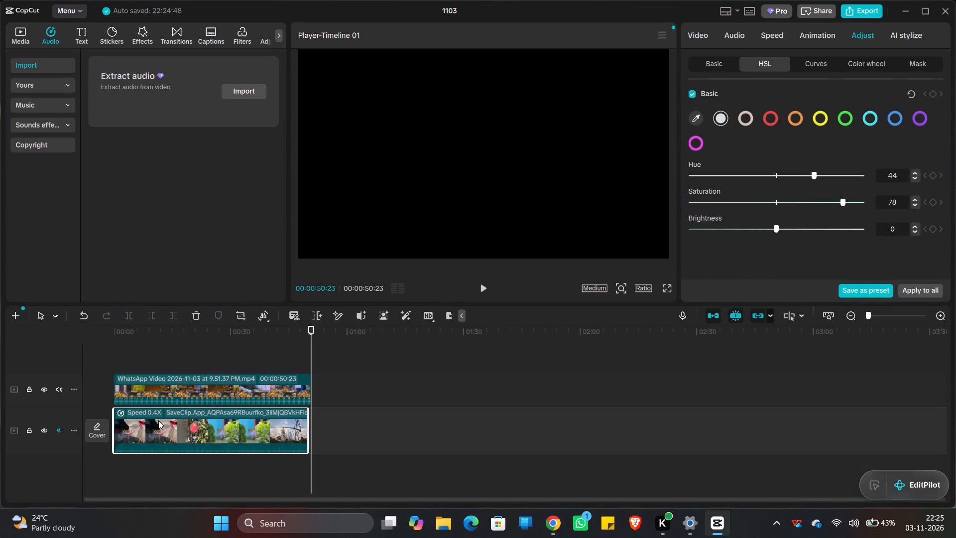
Split the SaveClip video at 00:00:17:29, where the orange flower scene changes to the pink flowers.
key(space)
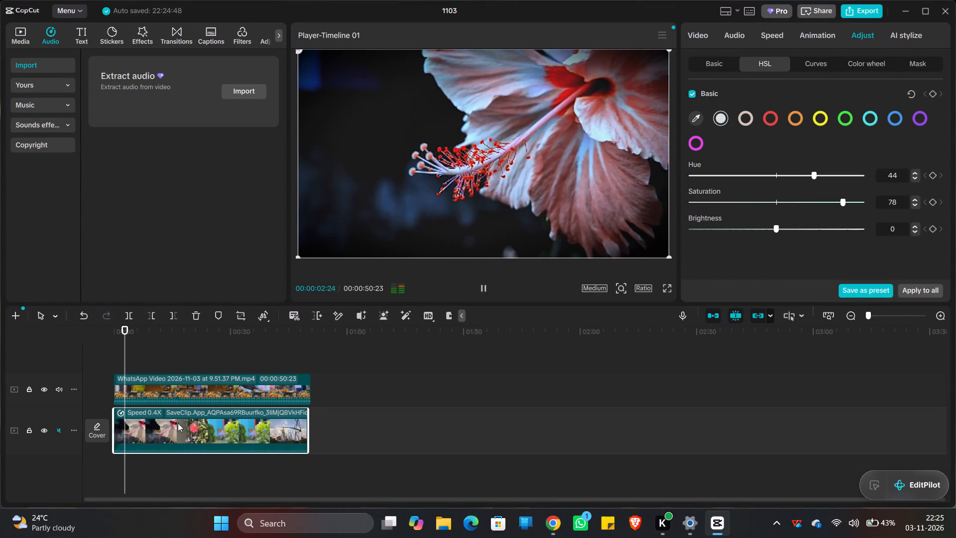
click(279, 33)
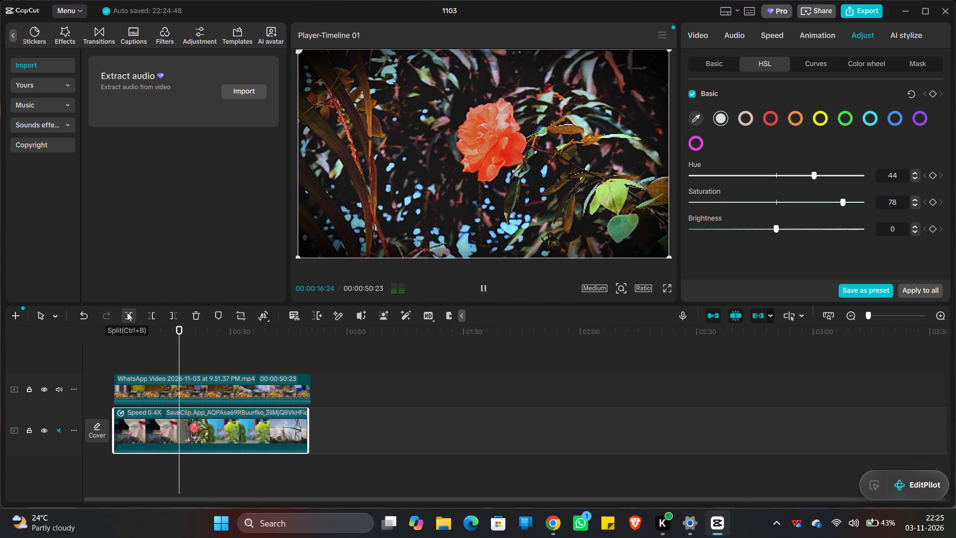
click(164, 426)
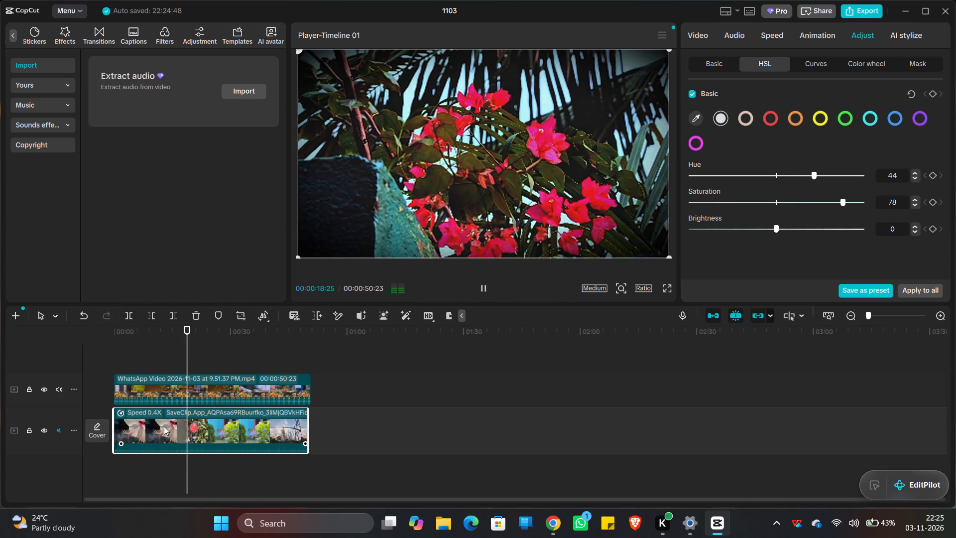
click(172, 423)
key(space)
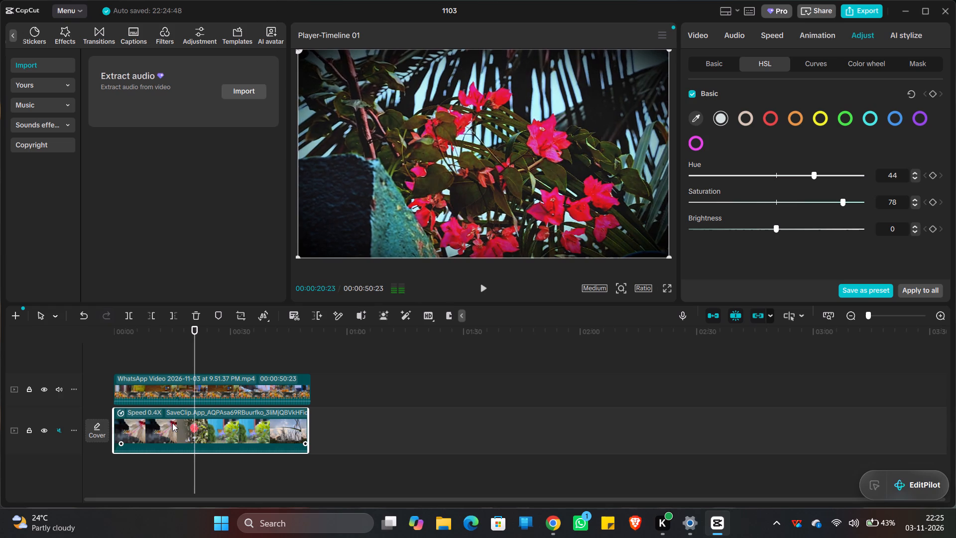
key(Left)
key(Left)
key(Left)
key(Left)
key(Left)
key(Left)
key(Left)
key(Left)
key(Left)
key(Left)
key(Left)
key(Left)
key(Left)
key(Left)
key(Left)
key(Left)
key(Left)
key(Left)
key(Left)
key(Left)
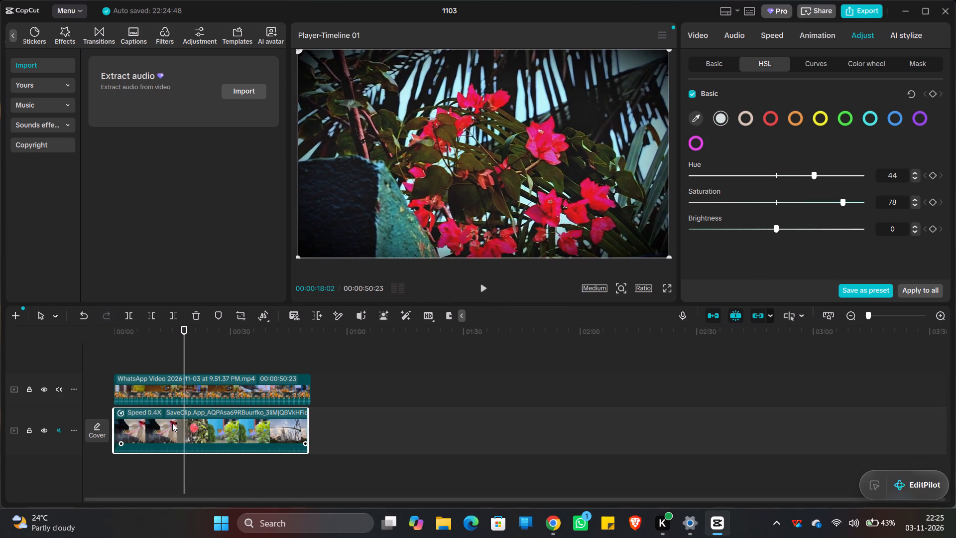
key(Right)
key(Right)
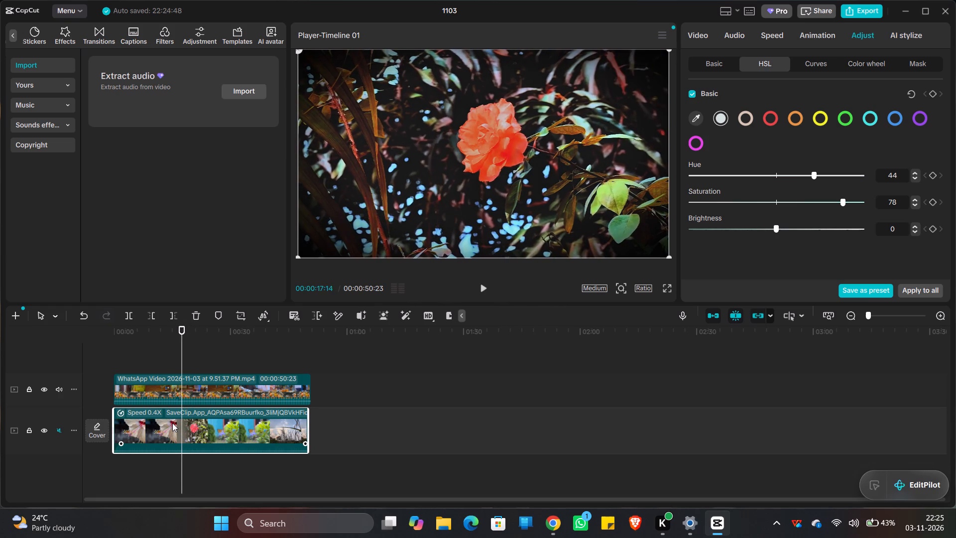
key(Right)
key(Right)
key(Right)
key(Right)
key(Right)
key(Right)
key(Right)
key(Right)
key(Right)
key(Right)
key(Right)
key(Right)
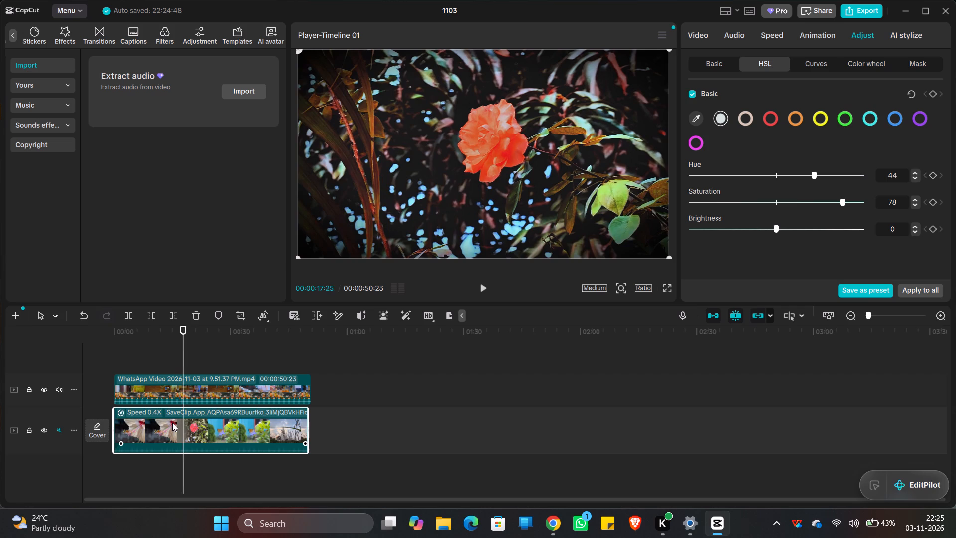
key(Right)
key(Right)
key(Right)
key(Right)
key(Right)
key(Right)
key(Right)
key(Right)
key(Left)
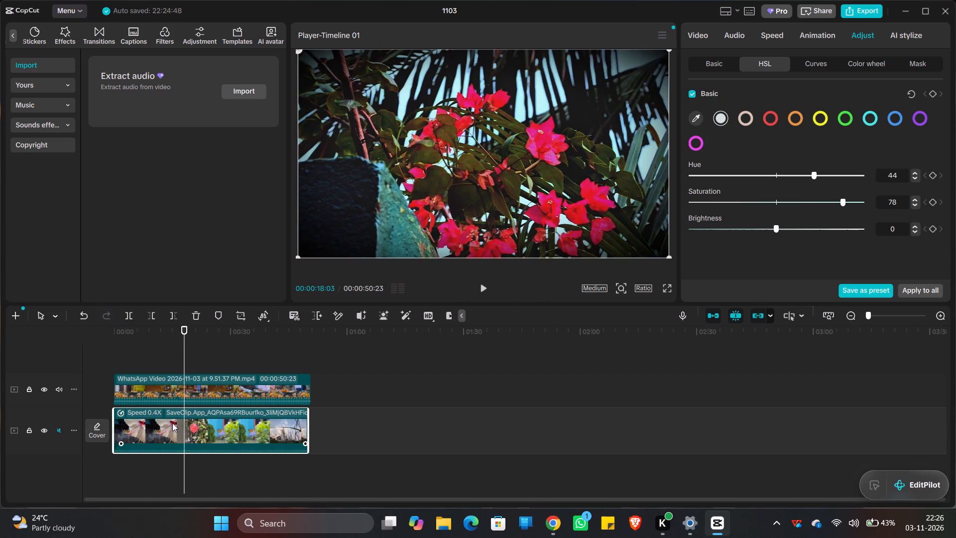
key(Left)
key(Left)
key(Left)
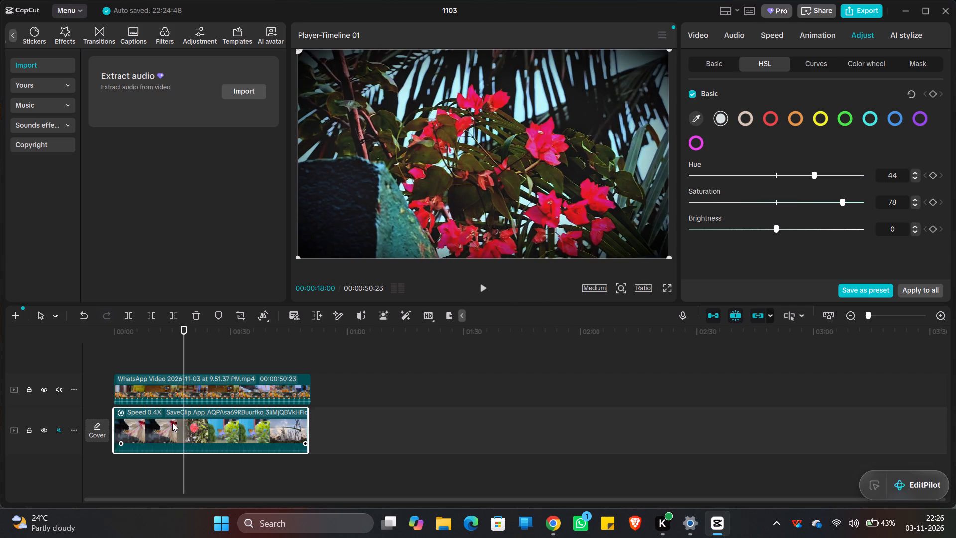
key(Left)
key(Right)
key(Left)
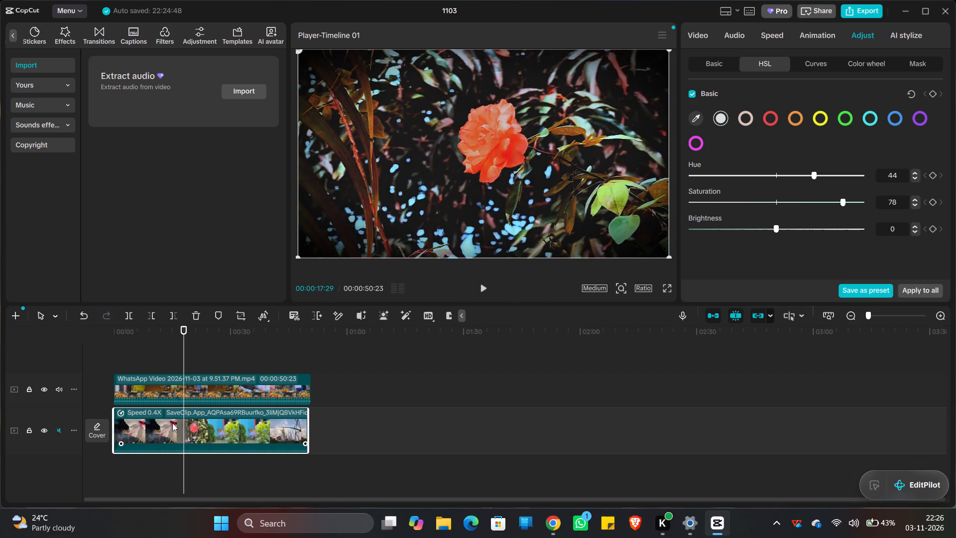
key(ctrl+b)
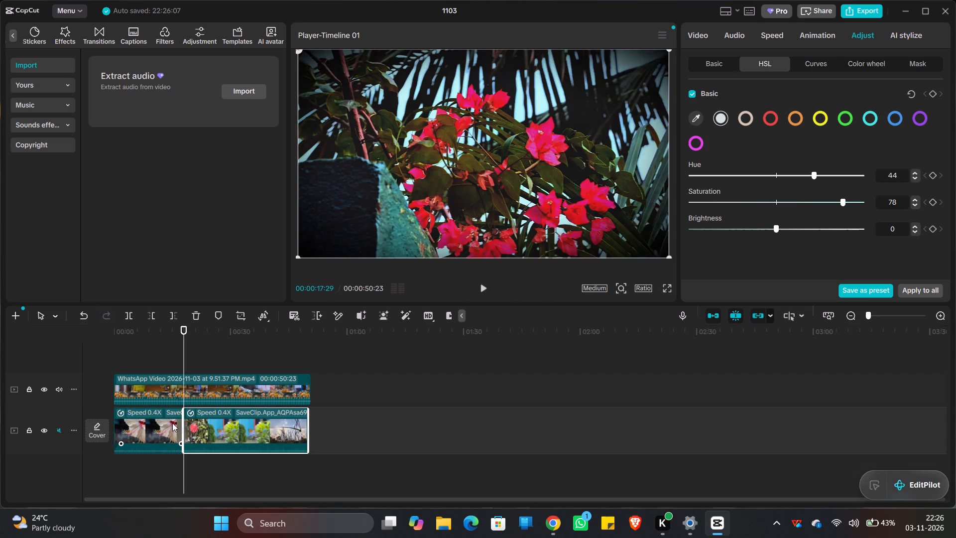
Split the SaveClip video at 00:00:11:29 and again at 00:00:11:28, where the palm tree scene changes to the orange flower.
key(Left)
key(Left)
key(Left)
key(Left)
key(Left)
key(Left)
key(Left)
key(Left)
key(Left)
key(Left)
key(Left)
key(Left)
key(Left)
key(Left)
key(Left)
key(Left)
key(Left)
key(Left)
key(Left)
key(Left)
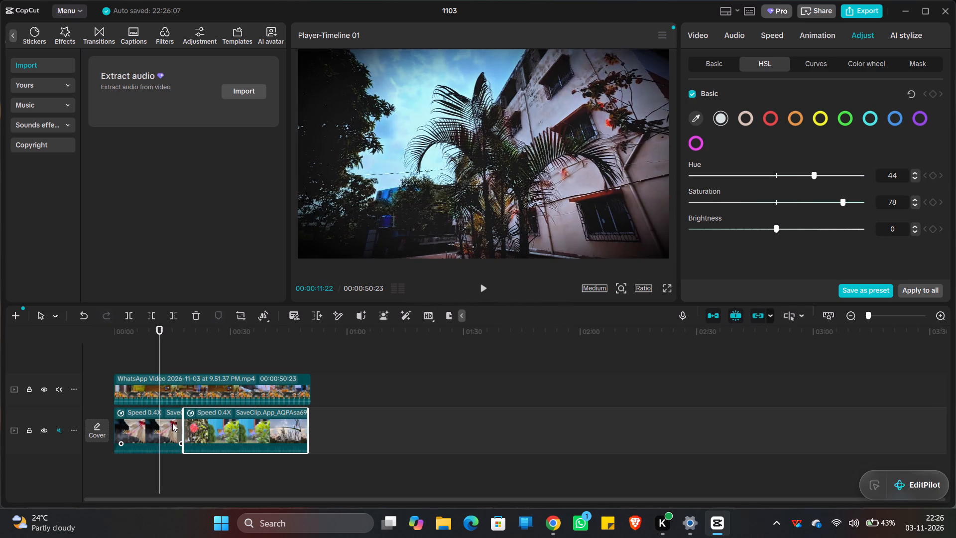
key(Right)
key(Right)
key(Right)
key(Right)
key(Right)
key(Right)
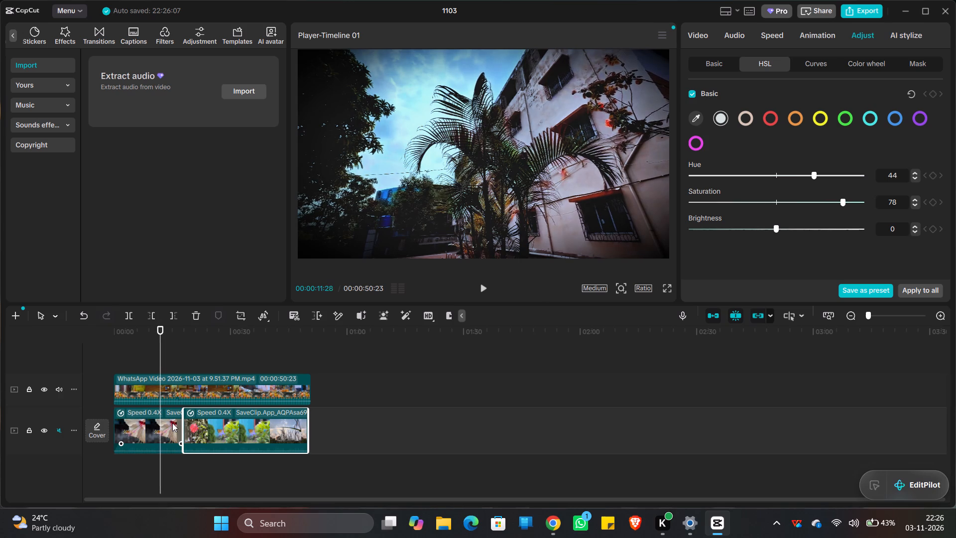
key(Right)
key(Right)
key(Left)
key(Right)
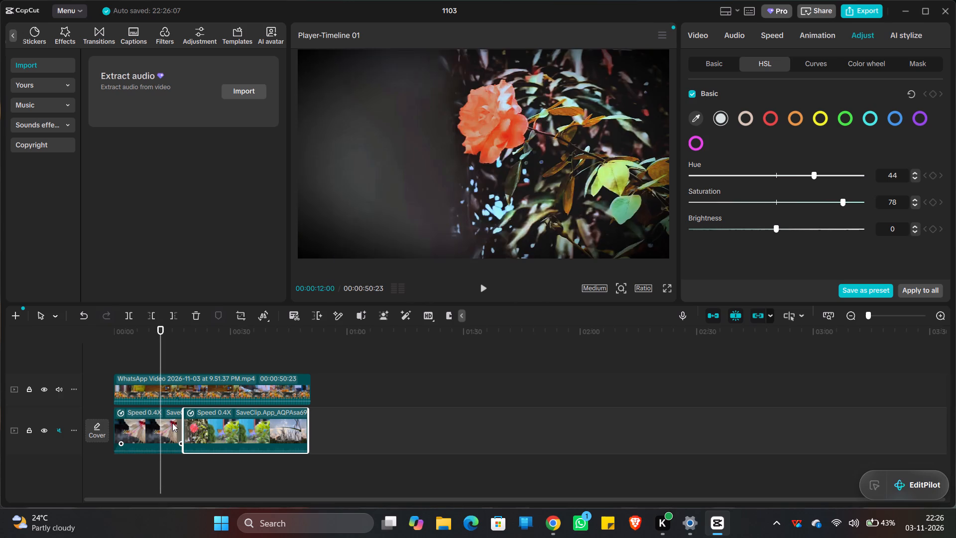
key(Left)
key(ctrl+b)
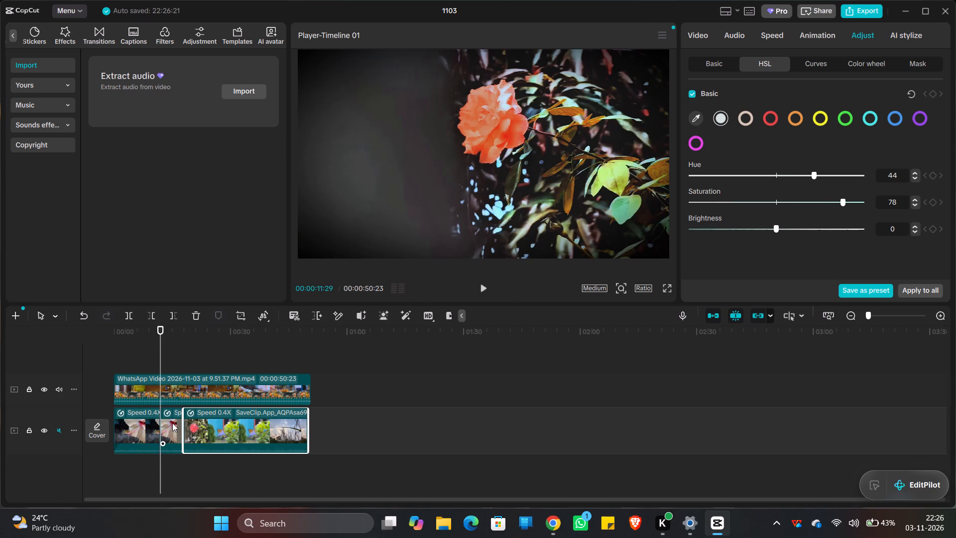
key(Left)
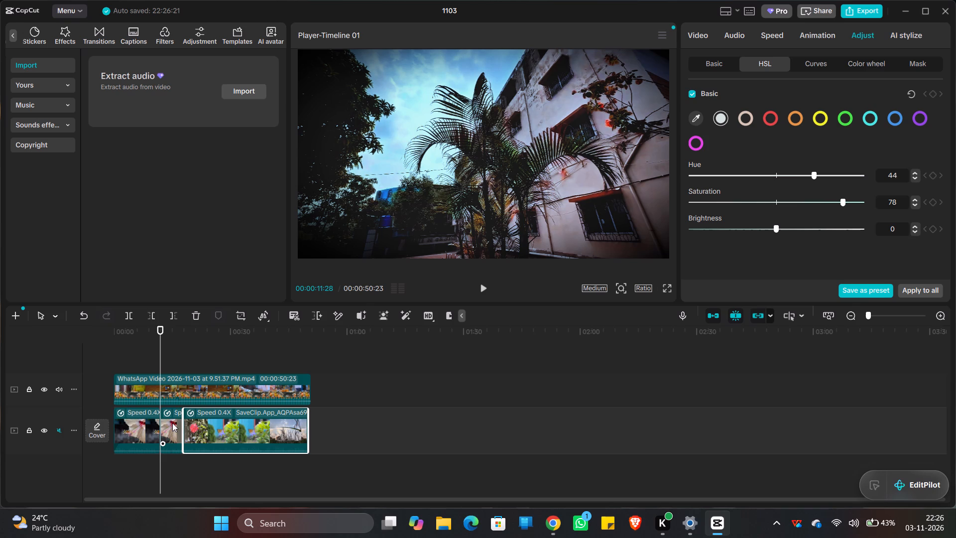
key(ctrl+b)
Split the SaveClip video at 00:00:06:04, where the hibiscus close-up changes to the palm tree scene.
click(172, 423)
key(Left)
key(Left)
key(Left)
key(Left)
key(Left)
key(Left)
key(Left)
key(Left)
key(Left)
key(Left)
key(Left)
key(Left)
key(Left)
key(Left)
key(Left)
key(Left)
key(Left)
key(Left)
key(Left)
key(Left)
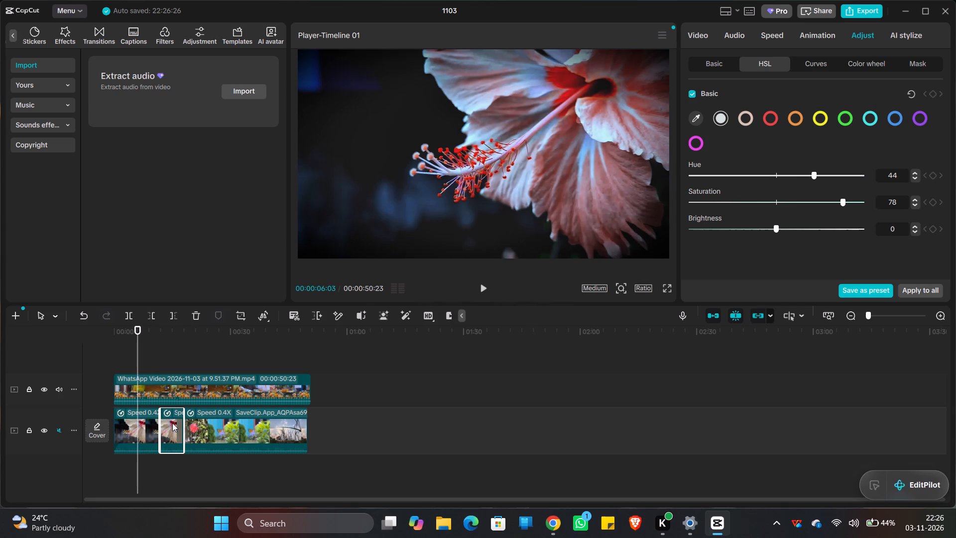
key(Right)
key(Right)
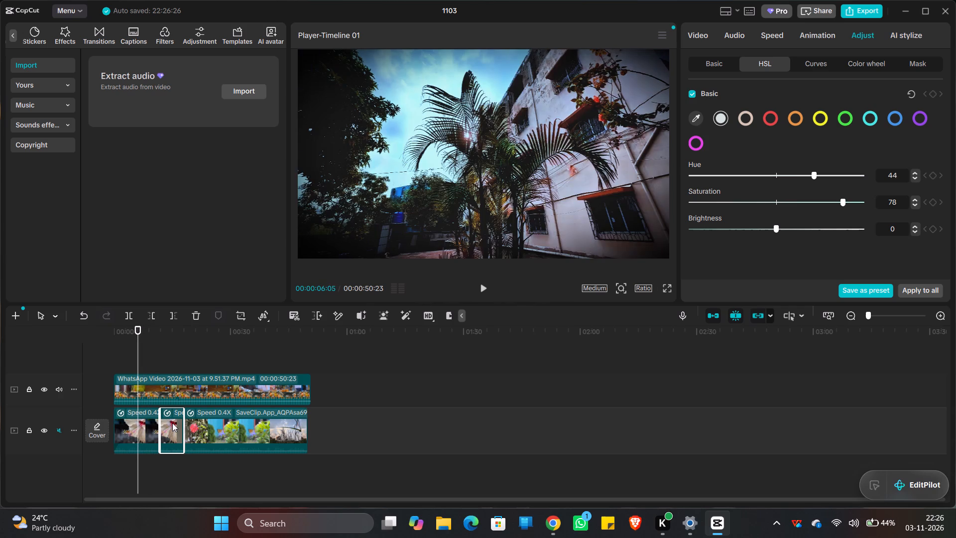
key(Left)
key(Right)
key(Left)
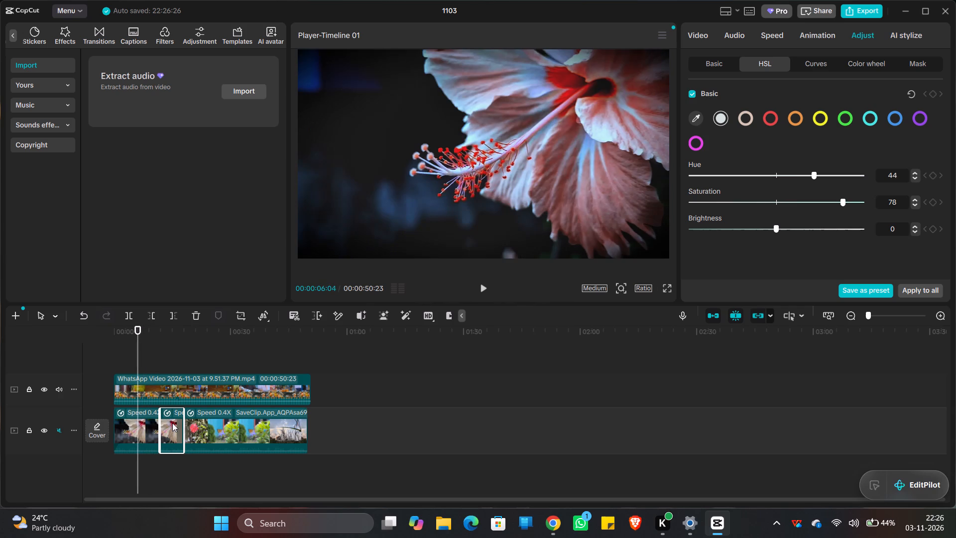
key(ctrl+b)
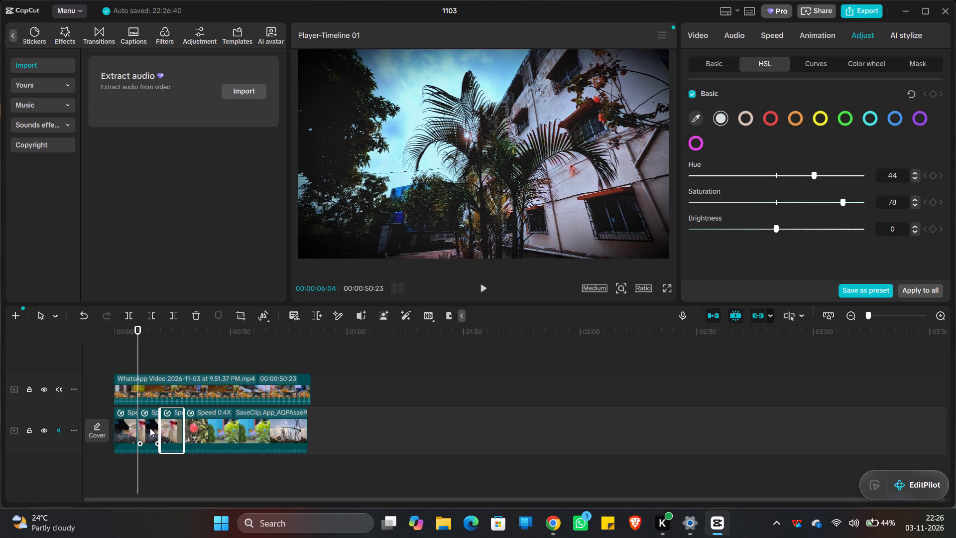
Split the SaveClip video at 00:00:23:28, where the pink flowers change to the butterfly scene.
click(150, 428)
click(199, 425)
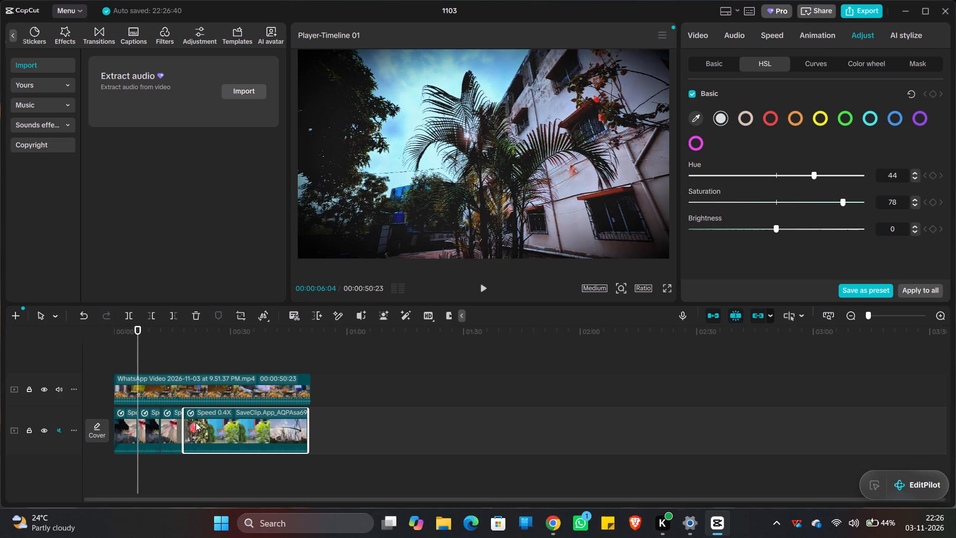
click(195, 349)
drag(195, 349, 210, 353)
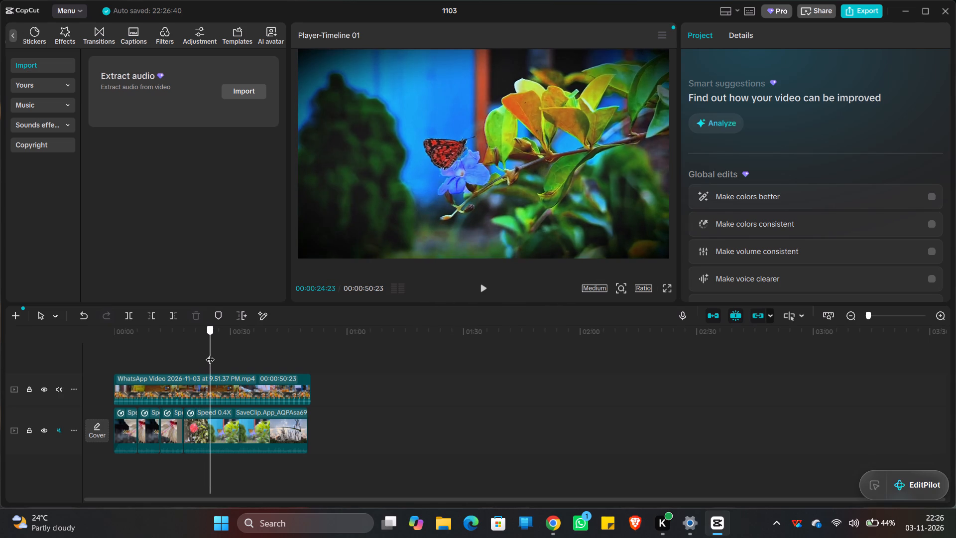
drag(210, 353, 206, 352)
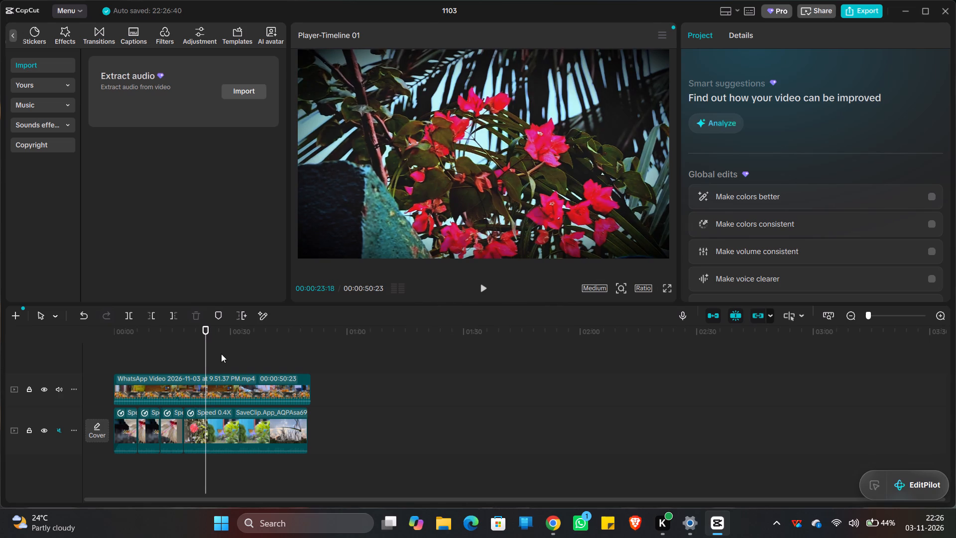
key(Right)
key(Right)
key(Right)
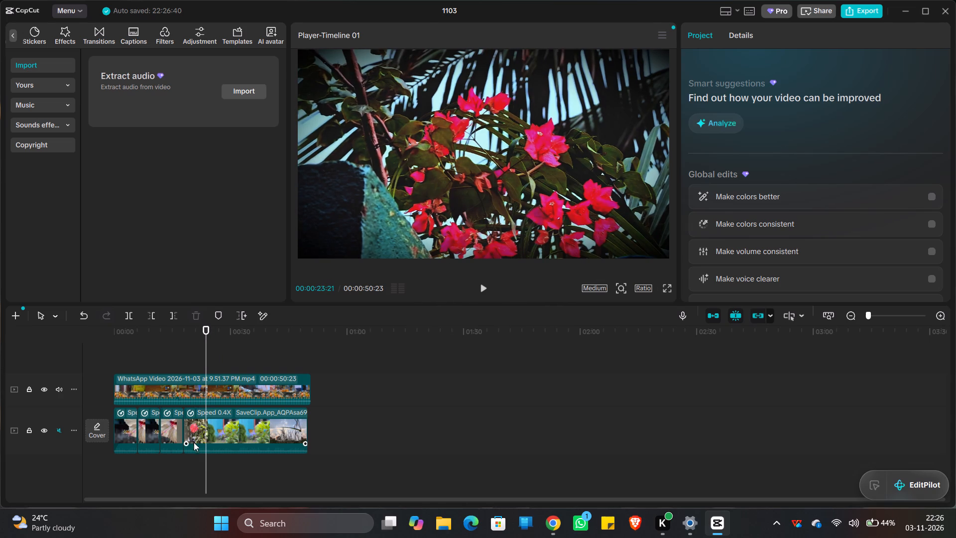
click(217, 421)
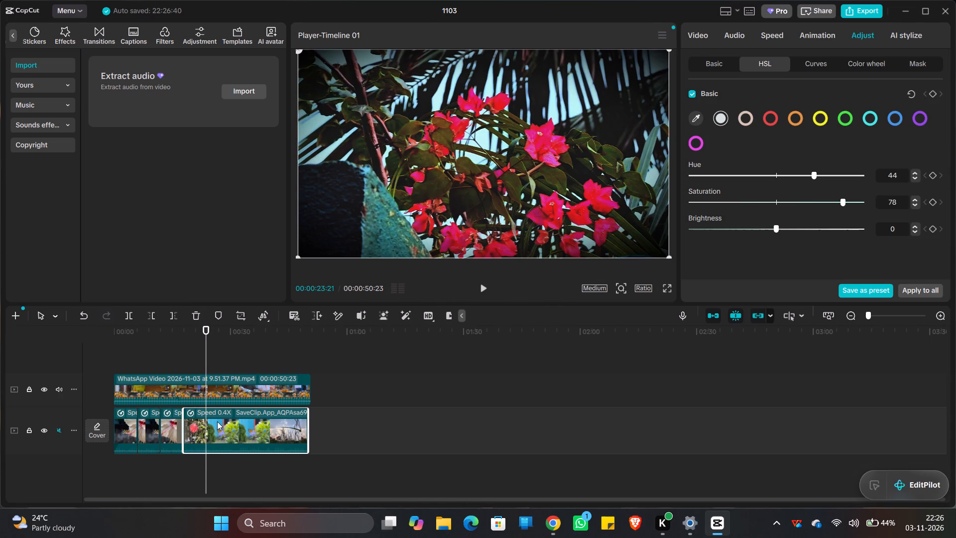
key(Right)
key(Right)
key(Right)
key(Right)
key(Right)
key(Right)
key(Right)
key(Right)
key(Right)
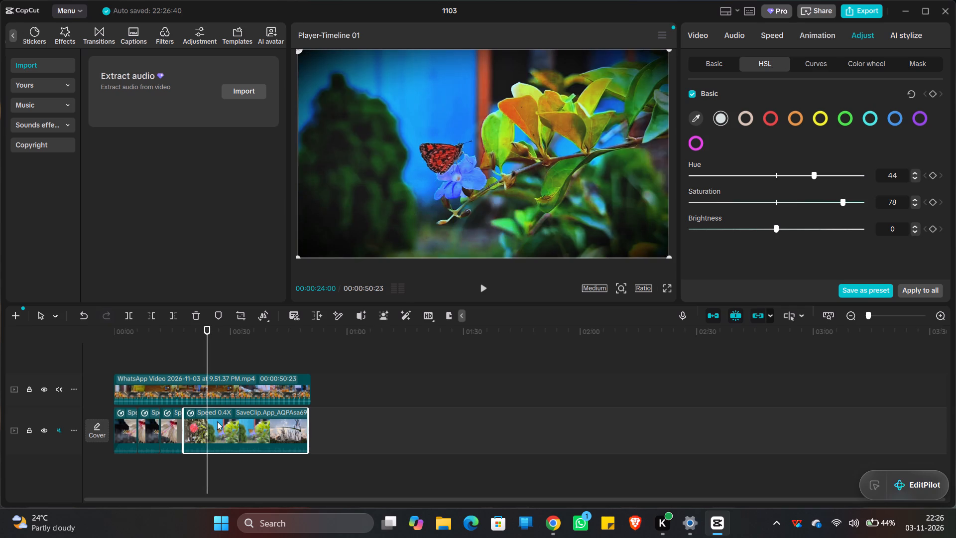
key(Right)
key(Left)
key(Left)
key(Left)
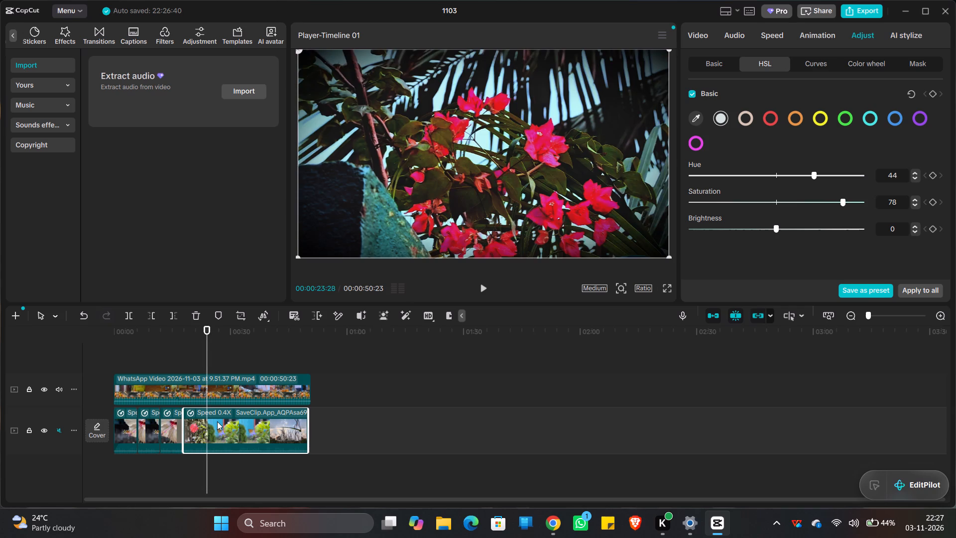
key(Right)
key(Left)
key(ctrl+b)
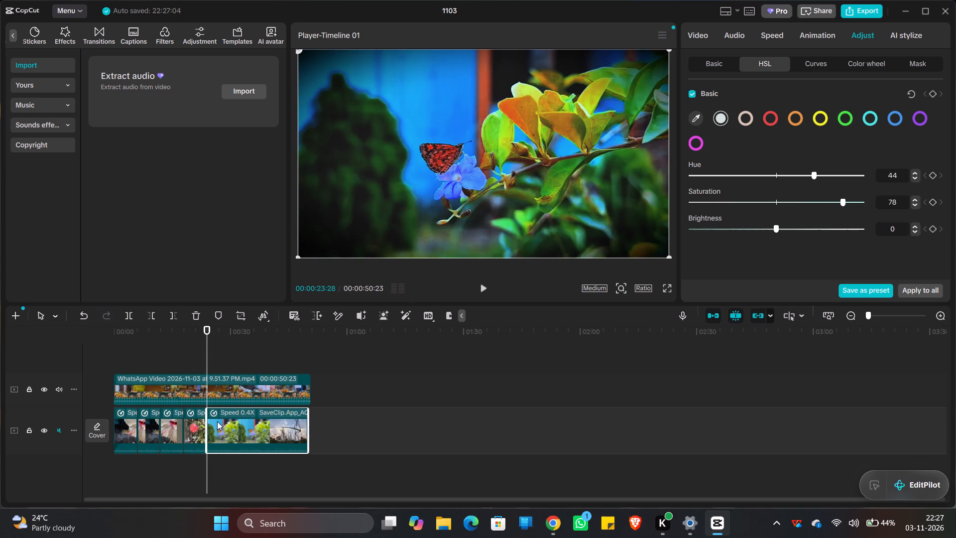
Split the SaveClip video at 00:00:29:25, where the butterfly scene changes to the red flowers and orange vehicle.
key(Right)
key(Right)
key(Right)
key(Right)
key(Right)
key(Right)
key(Right)
key(Right)
key(Right)
key(Right)
key(Right)
key(Right)
key(Right)
key(Right)
key(Right)
key(Right)
key(Right)
key(Right)
key(Right)
key(Right)
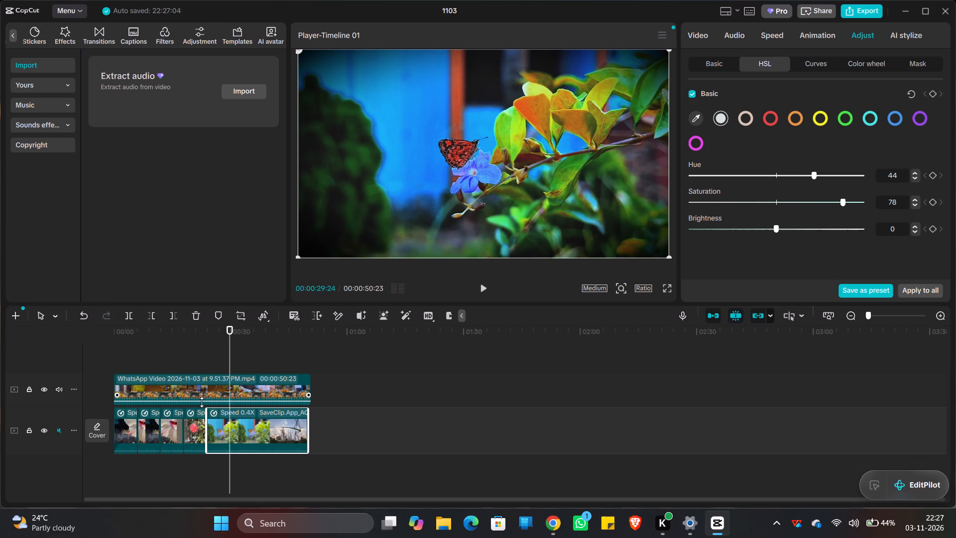
key(Left)
key(Left)
key(Left)
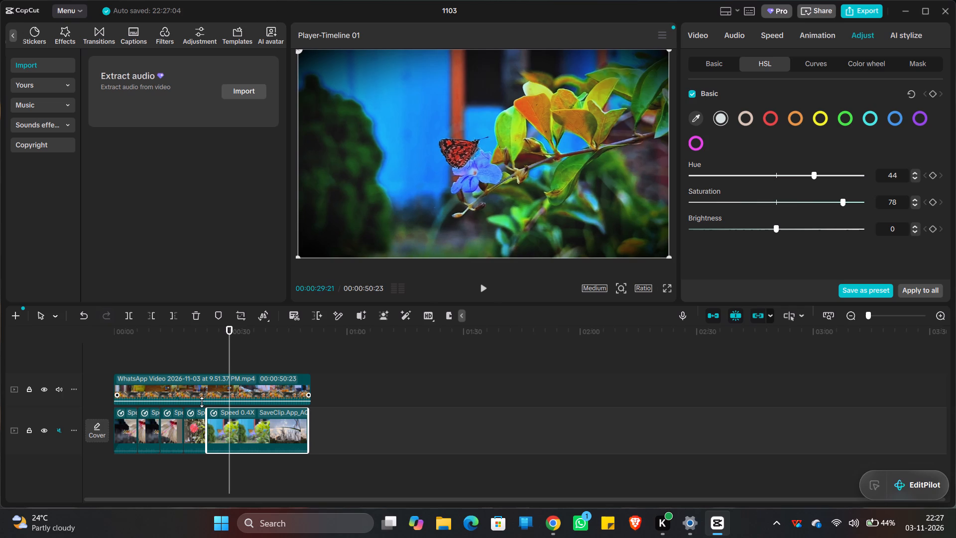
key(Right)
key(Right)
key(Right)
key(Right)
key(Right)
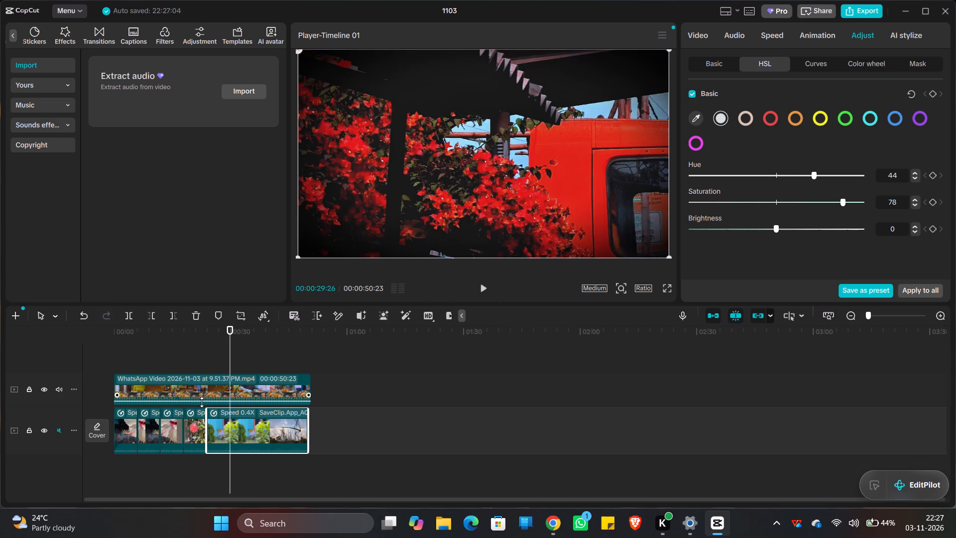
key(Left)
key(Right)
key(Left)
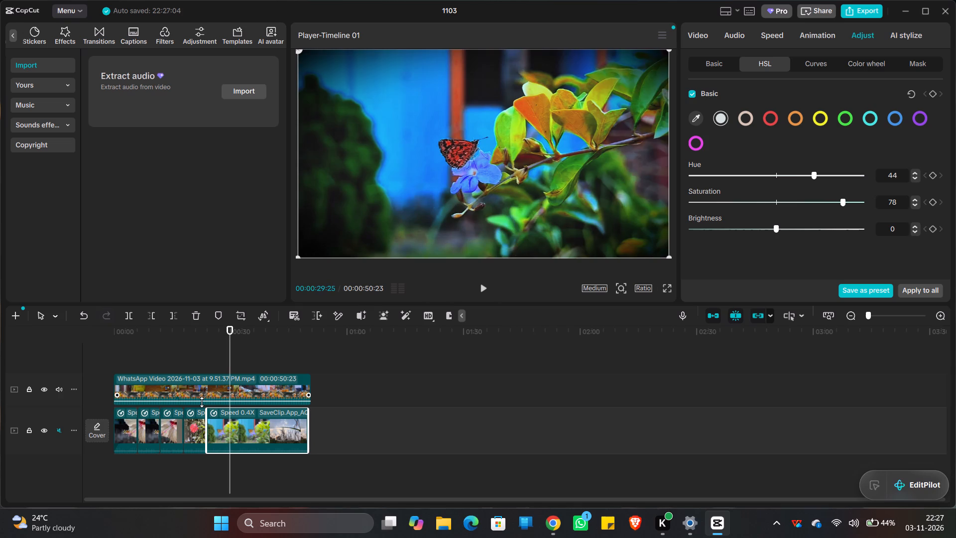
key(ctrl+b)
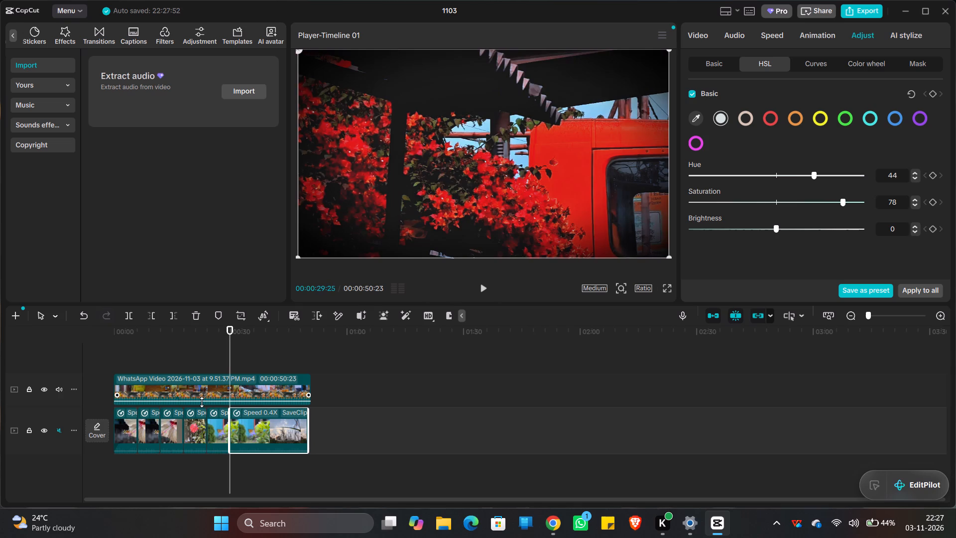
Split the SaveClip video at 00:00:35:20, where the red flowers and orange vehicle change to the silhouetted grass scene.
key(Right)
key(Right)
key(Right)
key(Right)
key(Right)
key(Right)
key(Right)
key(Right)
key(Right)
key(Right)
key(Right)
key(Right)
key(Right)
key(Right)
key(Right)
key(Right)
key(Right)
key(Right)
key(Right)
key(Right)
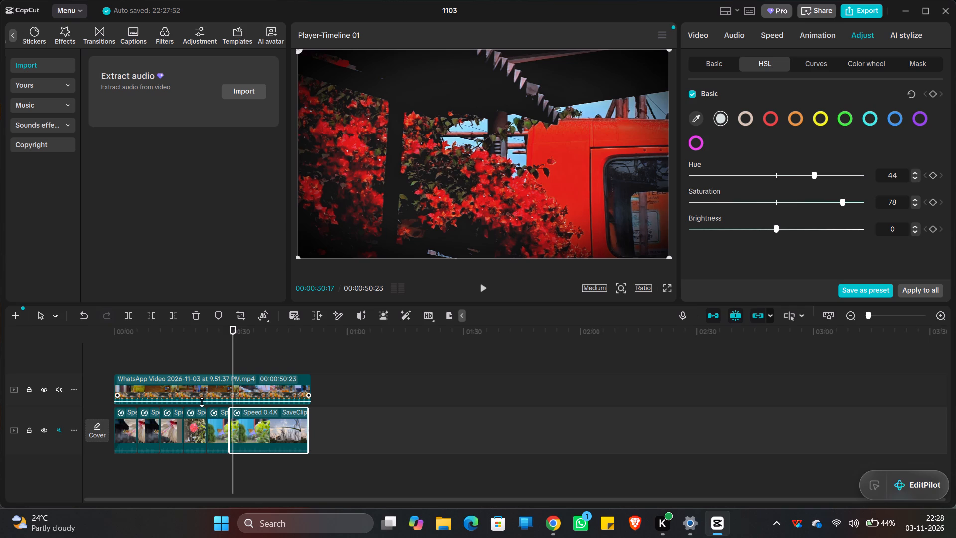
key(Right)
key(Right)
key(Right)
key(Right)
key(Right)
key(Right)
key(Right)
key(Right)
key(Right)
key(Right)
key(Right)
key(Right)
key(Right)
key(Right)
key(Right)
key(Right)
key(Right)
key(Right)
key(Right)
key(Right)
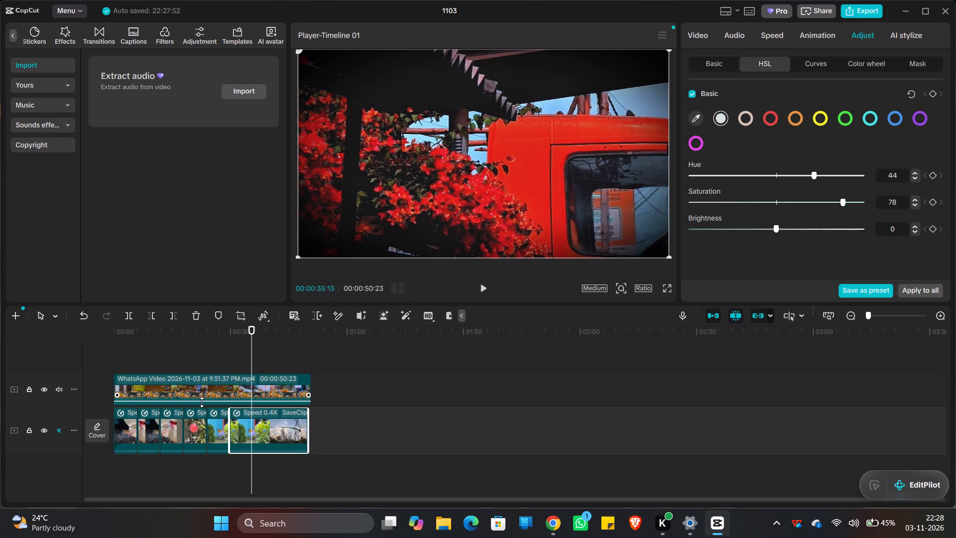
key(Left)
key(Left)
key(Left)
key(Left)
key(Left)
key(Left)
key(Left)
key(Left)
key(Left)
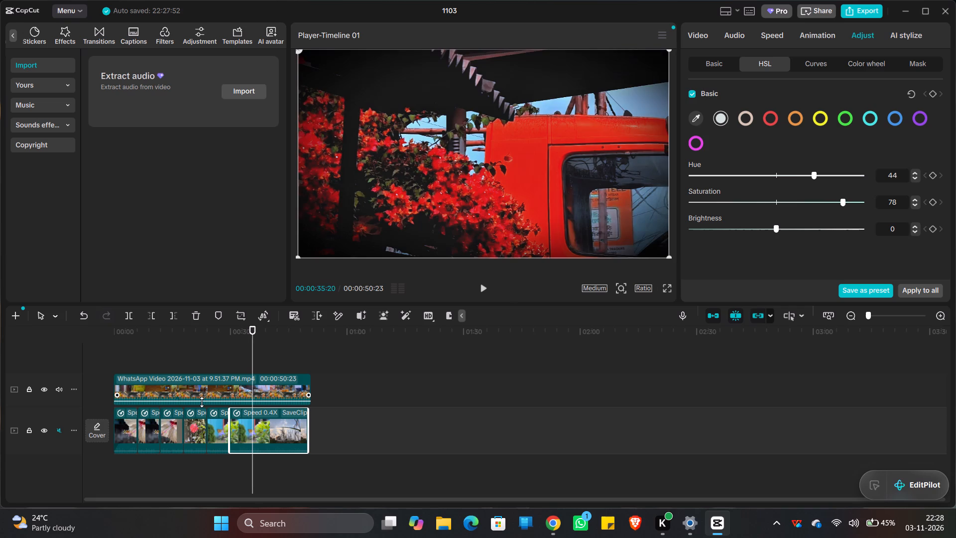
key(Right)
key(Left)
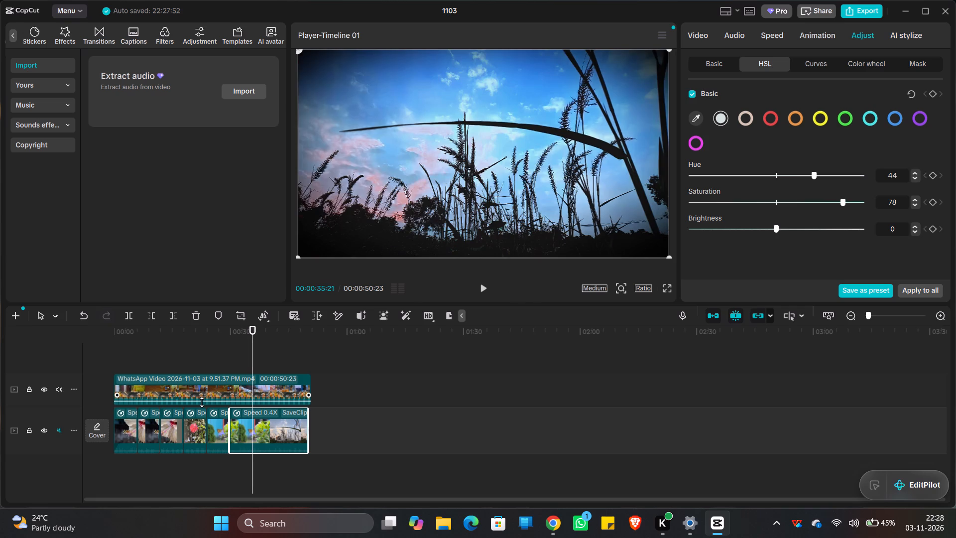
key(Right)
key(Left)
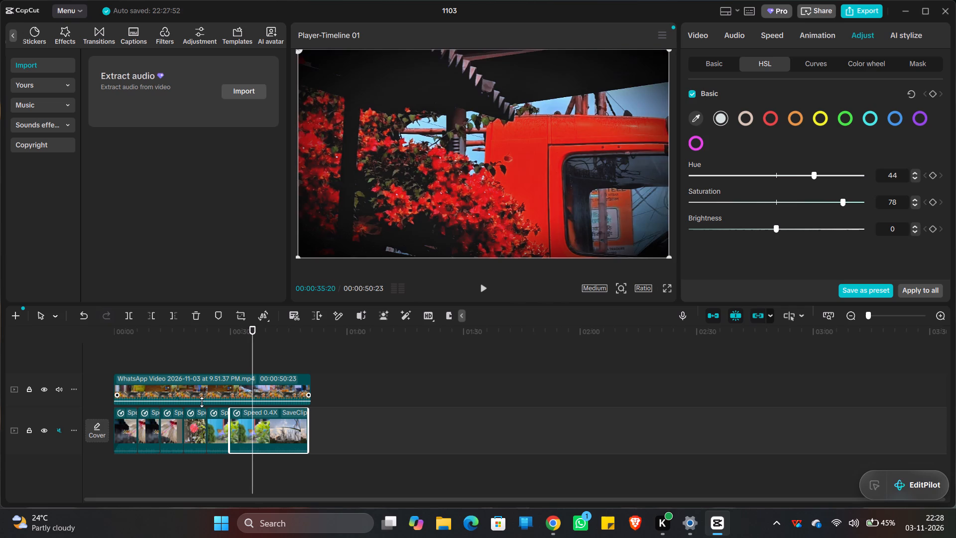
key(ctrl+b)
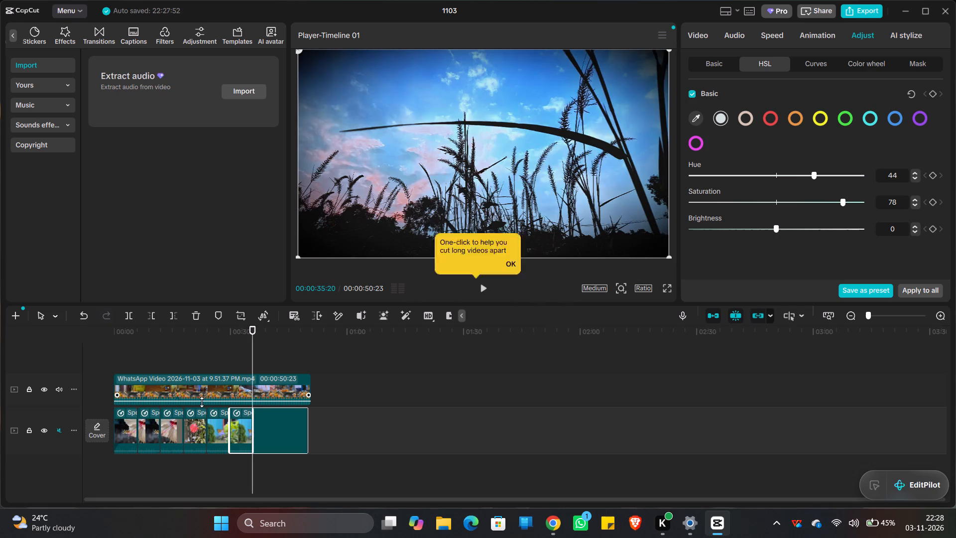
Split the SaveClip video at the scene change from the silhouetted grass to the white flower close-up.
key(Right)
key(Right)
key(Right)
key(Right)
key(Right)
key(Right)
key(Right)
key(Right)
key(Right)
key(Right)
key(Right)
key(Right)
key(Right)
key(Right)
key(Right)
key(Right)
key(Right)
key(Right)
key(Right)
key(Right)
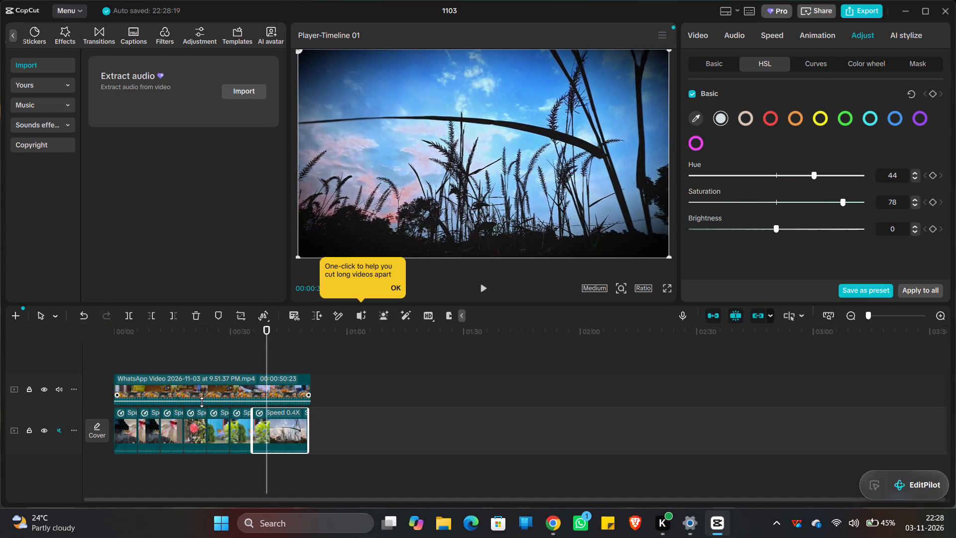
key(Right)
key(Right)
key(Right)
key(Right)
key(Right)
key(Right)
key(Right)
key(Right)
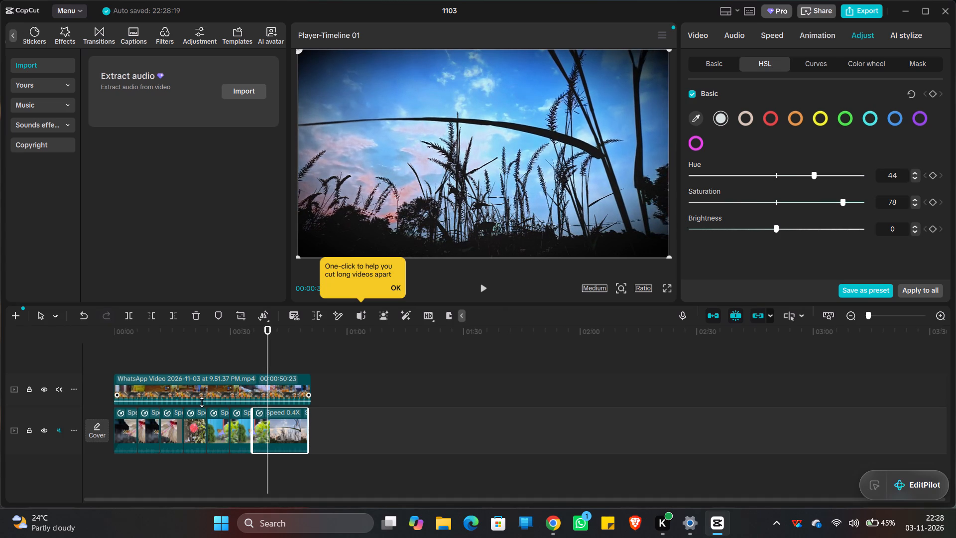
key(Right)
key(Right)
key(Right)
key(Right)
key(Right)
key(Right)
key(Right)
key(Right)
key(Right)
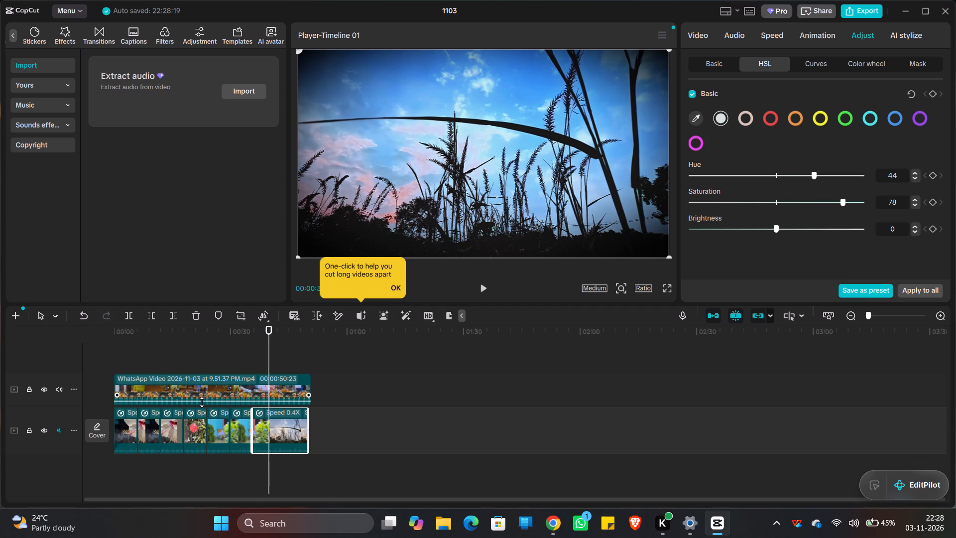
key(Right)
key(Right)
key(Right)
key(Right)
key(Right)
key(Right)
key(Right)
key(Right)
key(Right)
key(Right)
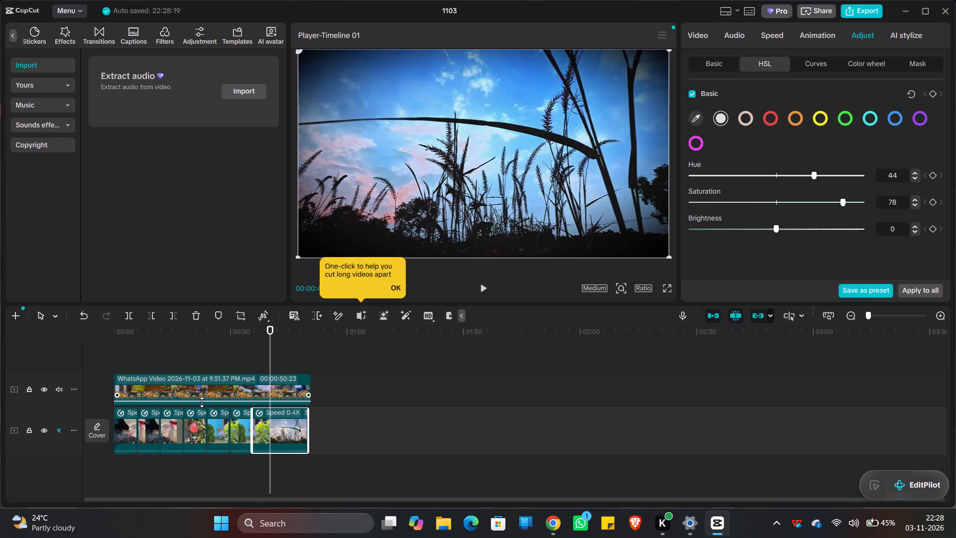
key(Right)
key(Right)
key(Right)
key(Right)
key(Right)
key(Right)
key(Right)
key(Right)
key(Right)
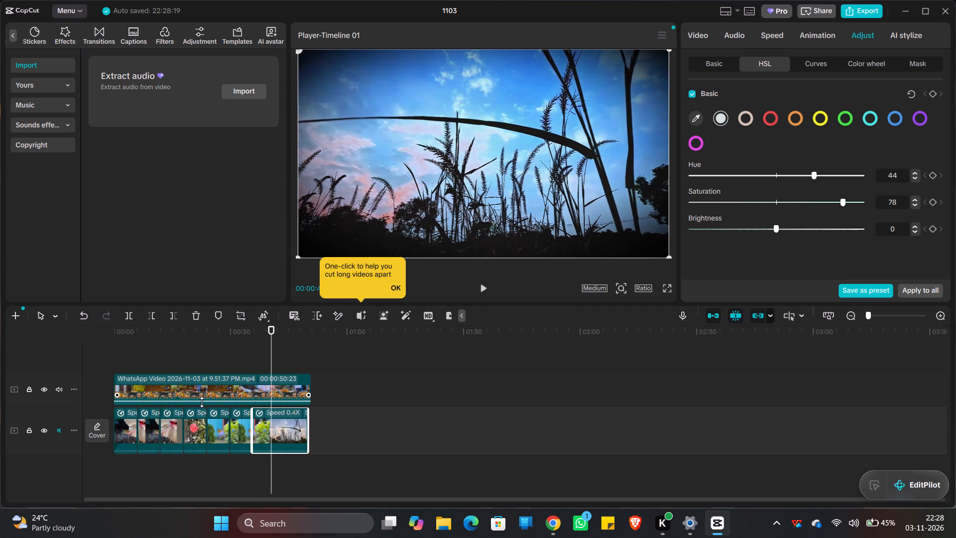
key(Right)
key(Right)
key(Right)
key(Right)
key(Right)
key(Right)
key(Right)
key(Right)
key(Right)
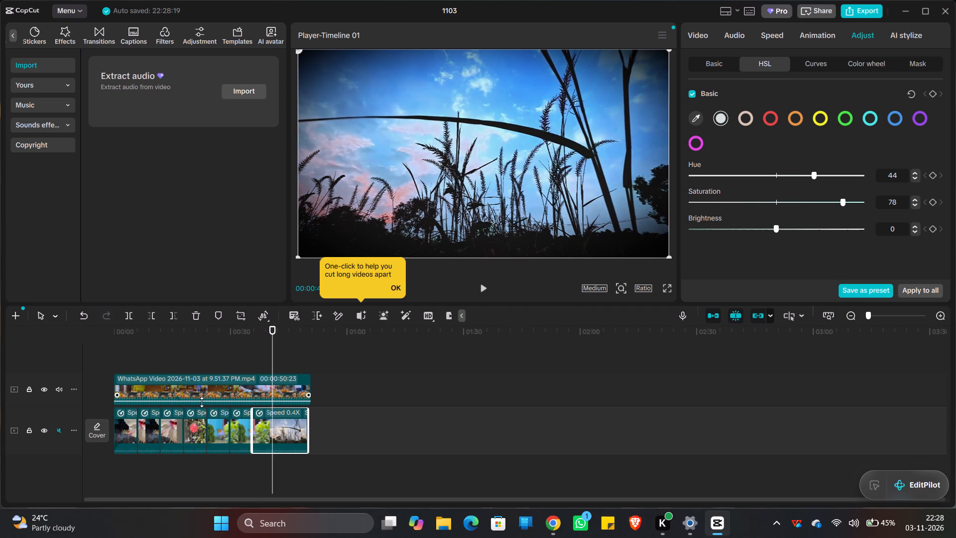
key(Right)
key(Right)
key(Right)
key(Right)
key(Right)
key(Right)
key(Right)
key(Right)
key(Right)
key(Right)
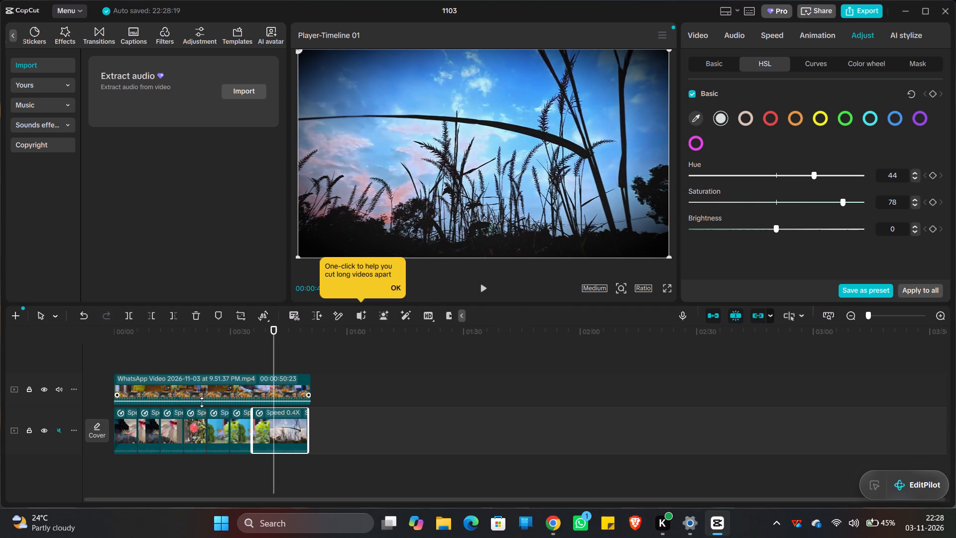
key(Right)
key(Right)
key(Right)
key(Left)
key(Left)
key(Left)
key(Left)
key(Left)
key(Left)
key(Left)
key(Left)
key(Left)
key(Left)
key(Left)
key(Left)
key(Left)
key(Left)
key(Left)
key(Left)
key(Left)
key(Left)
key(Left)
key(Left)
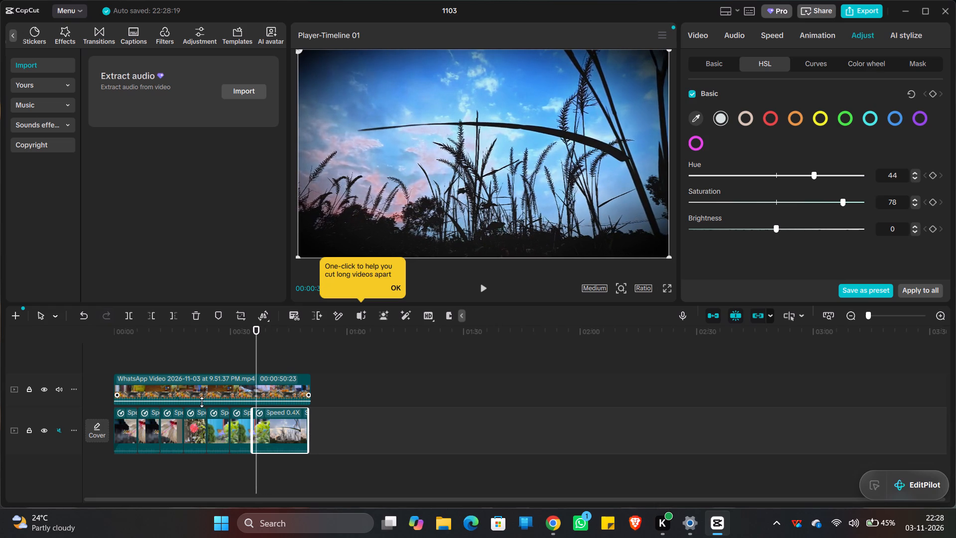
key(Right)
key(Right)
key(Right)
key(Right)
key(Right)
key(Right)
key(Right)
key(Right)
key(Right)
key(Right)
key(Right)
key(Right)
key(Right)
key(Right)
key(Right)
key(Right)
key(Right)
key(Right)
key(Right)
key(Right)
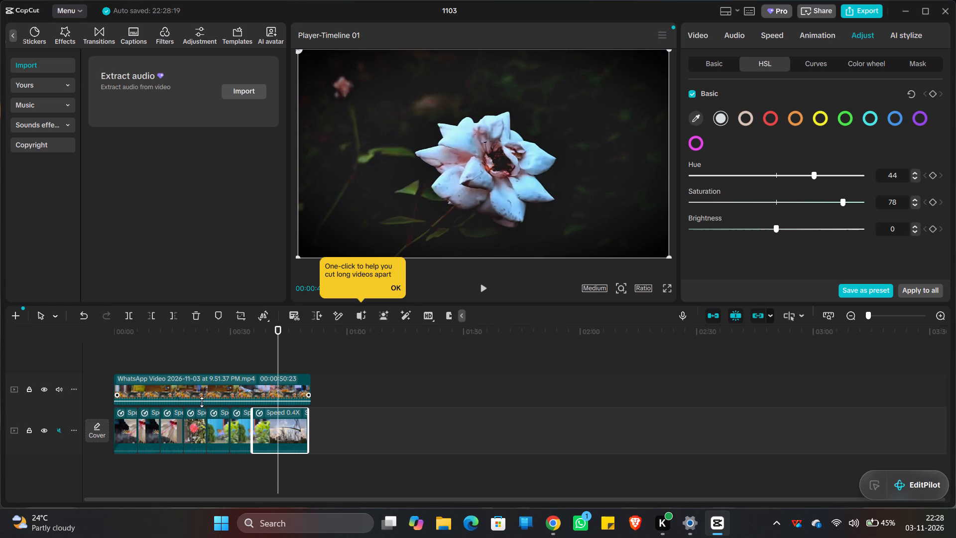
key(Left)
key(Left)
key(Left)
key(Left)
key(Left)
key(Left)
key(Left)
key(Left)
key(Left)
key(Left)
key(Left)
key(Left)
key(Left)
key(Left)
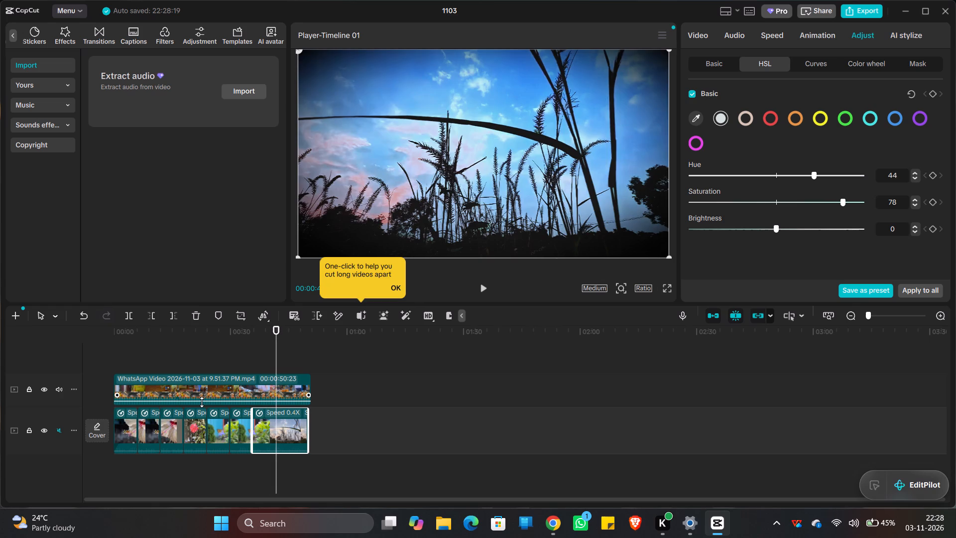
key(Right)
key(Right)
key(Left)
key(ctrl+b)
Examine the remaining white flower footage through to the end of the timeline for further scene changes.
key(Right)
key(Right)
key(Right)
key(Right)
key(Right)
key(Right)
key(Right)
key(Right)
key(Right)
key(Right)
key(Right)
key(Right)
key(Right)
key(Right)
key(Right)
key(Right)
key(Right)
key(Right)
key(Right)
key(Right)
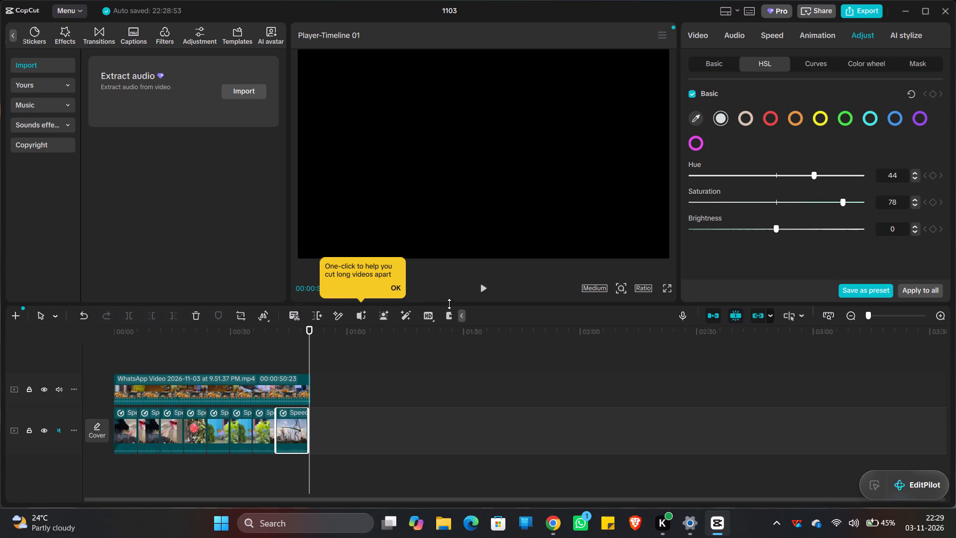
Play the timeline from the beginning with no clip selected to review the split footage.
click(484, 286)
click(481, 289)
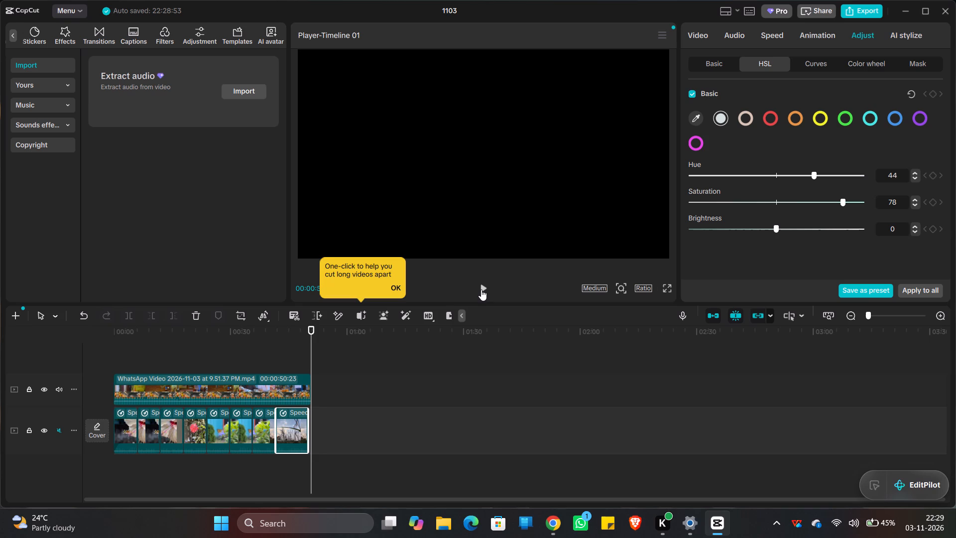
click(415, 354)
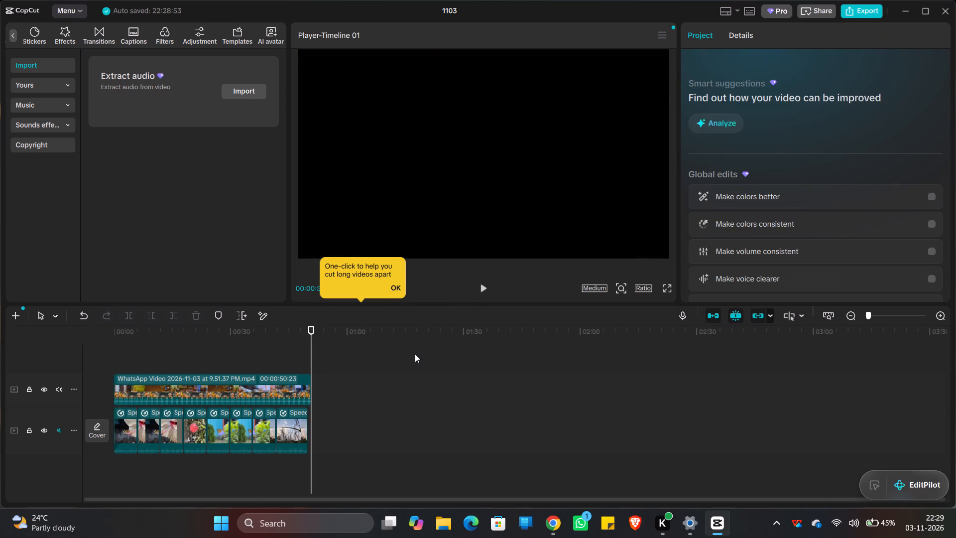
key(space)
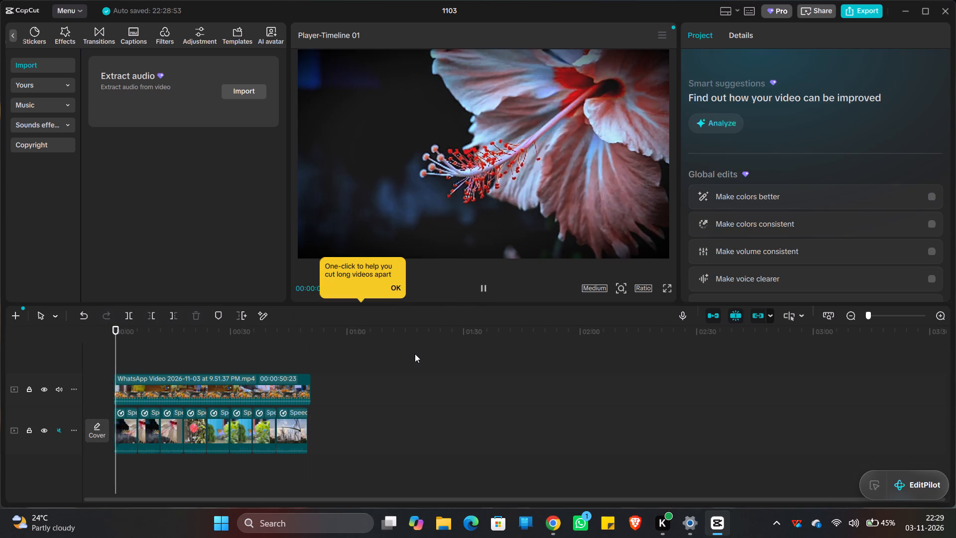
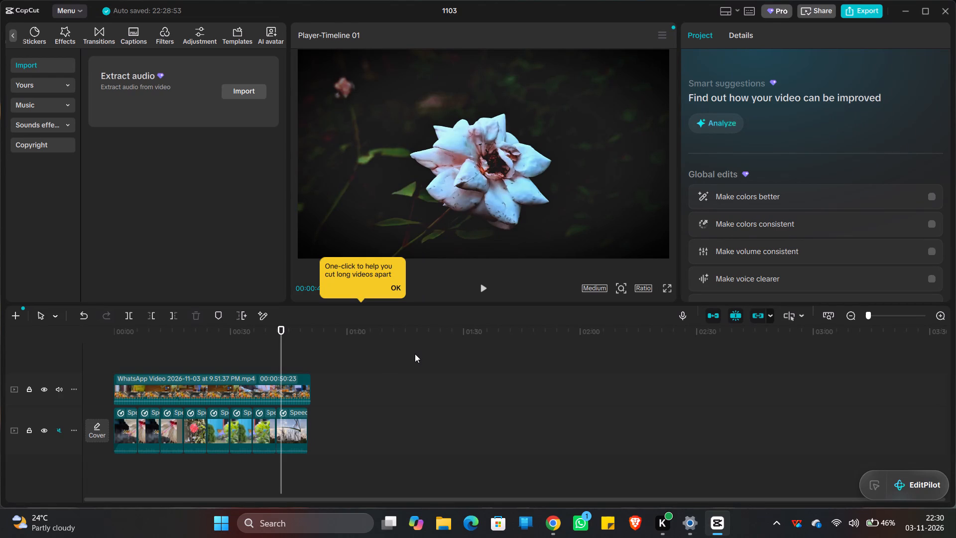
Review the white flower footage through the end of the timeline, and replay the opening clips up to the orange-red flower scene.
key(space)
key(space)
key(space)
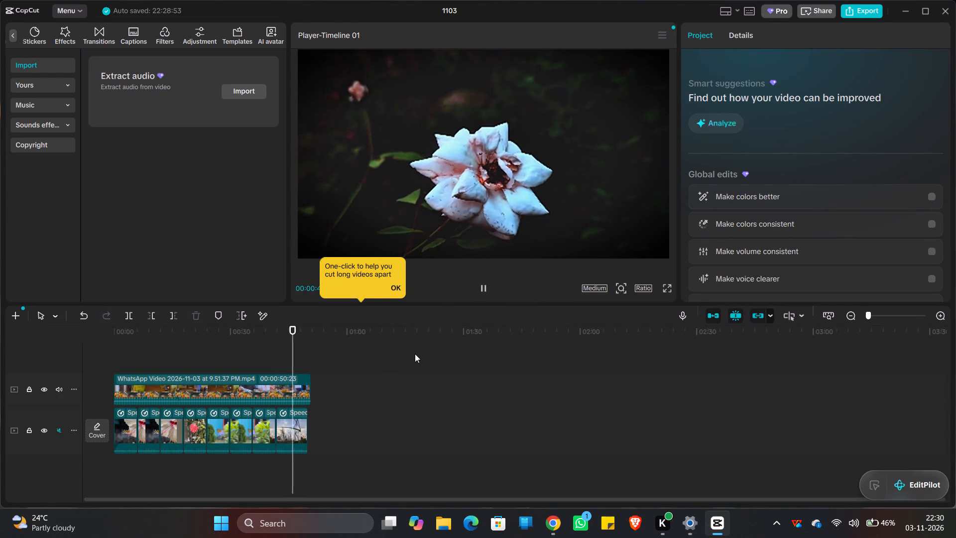
key(space)
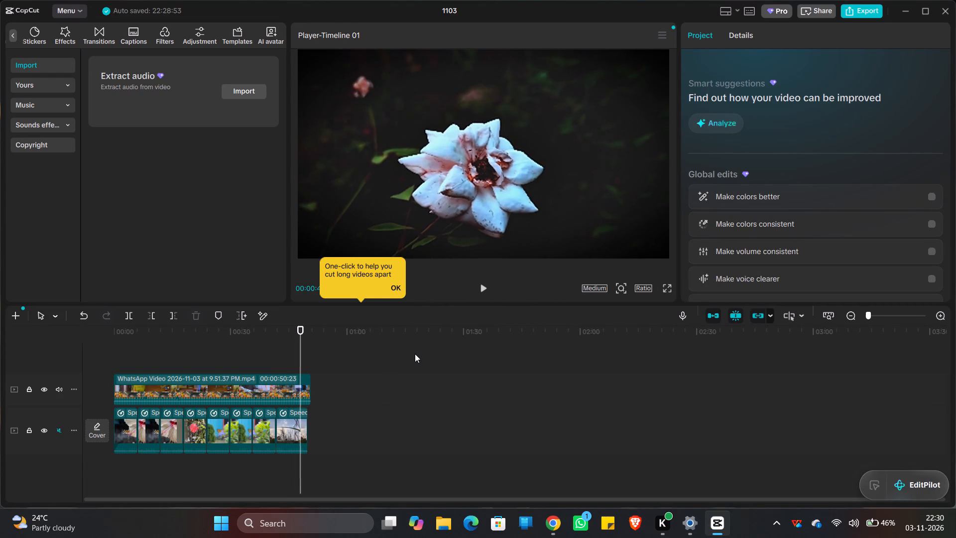
key(space)
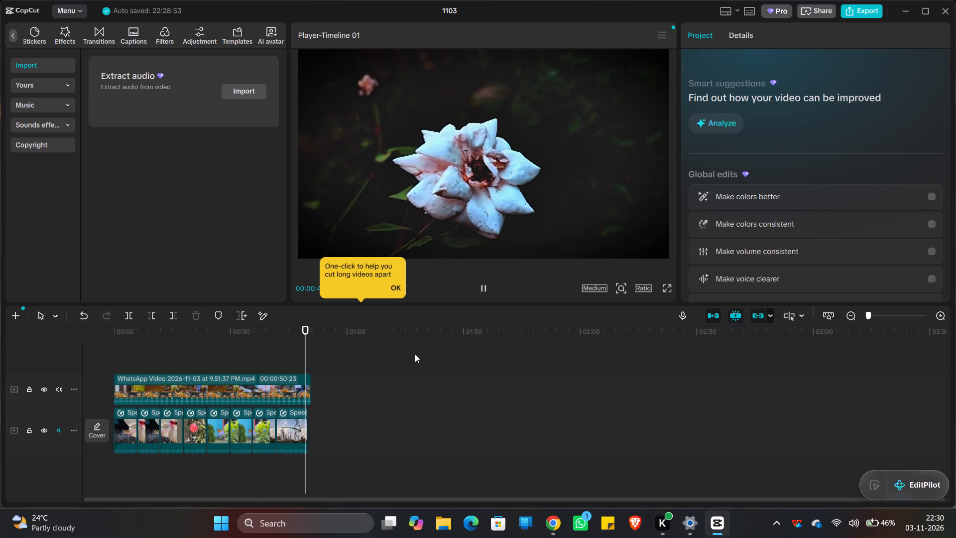
key(space)
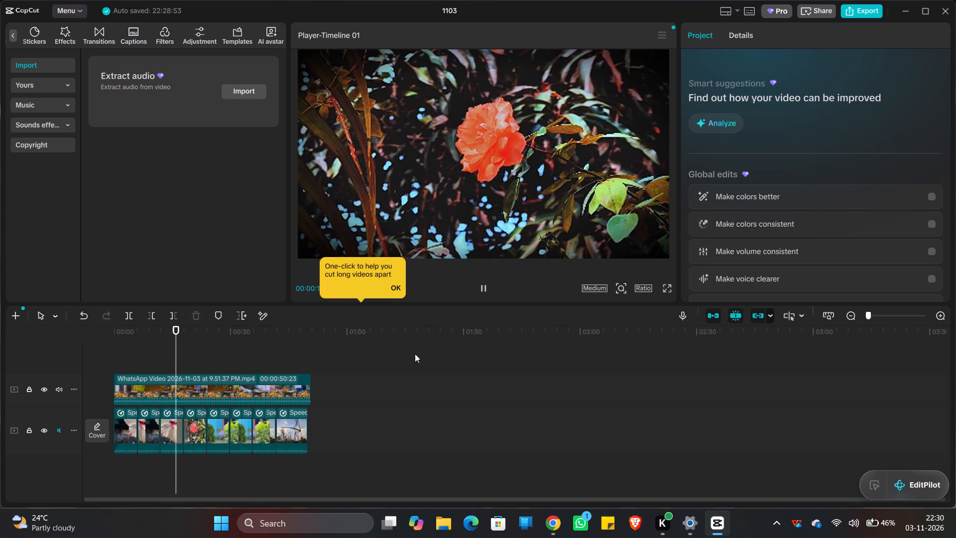
key(space)
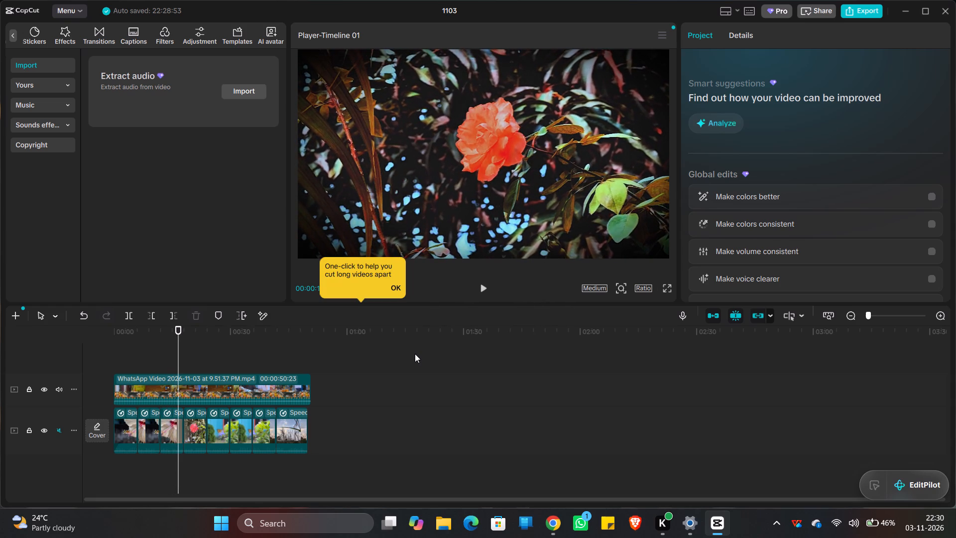
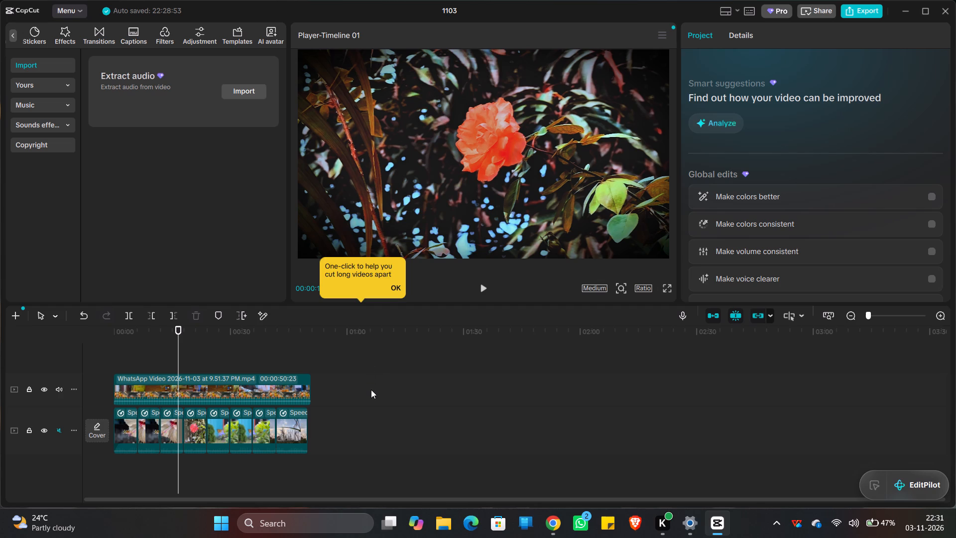
Resume playback from the orange-red flower scene to review the following clips, dismissing the tip about cutting long videos apart.
key(space)
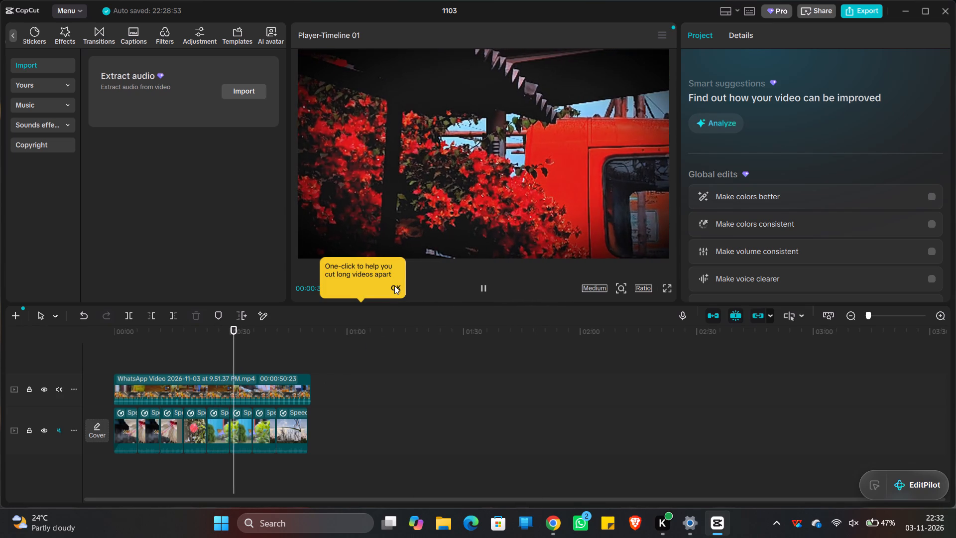
click(394, 282)
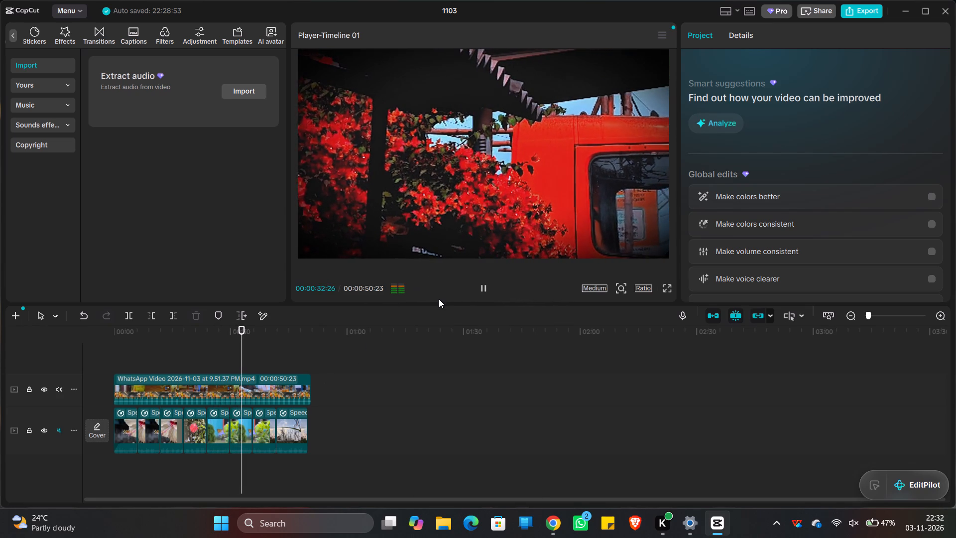
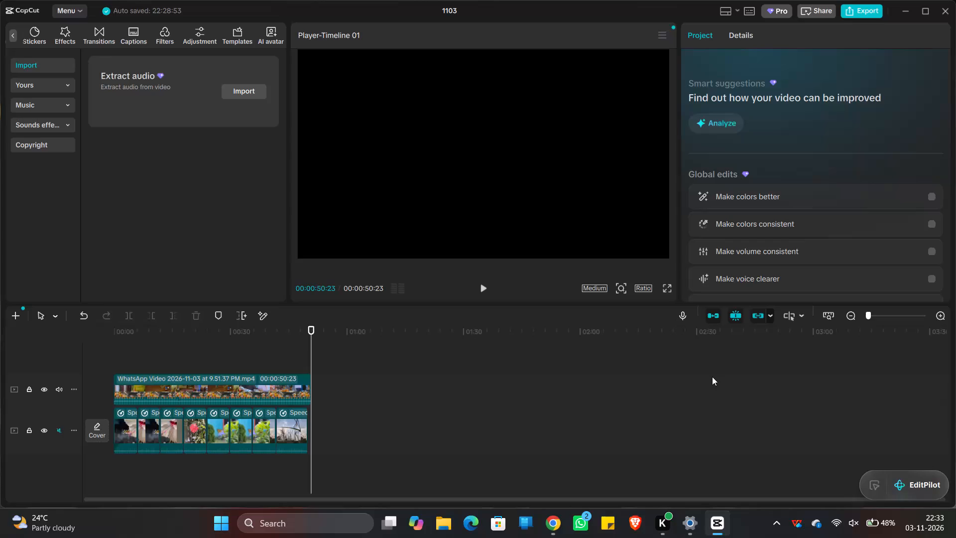
Play the full edit from the beginning to review it, stopping at the butterfly scene around 26 seconds.
key(space)
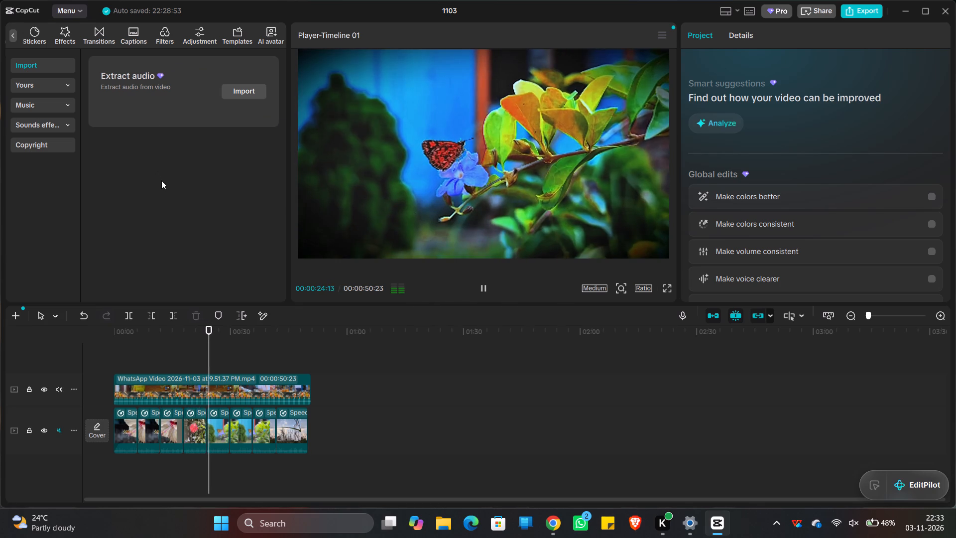
click(463, 168)
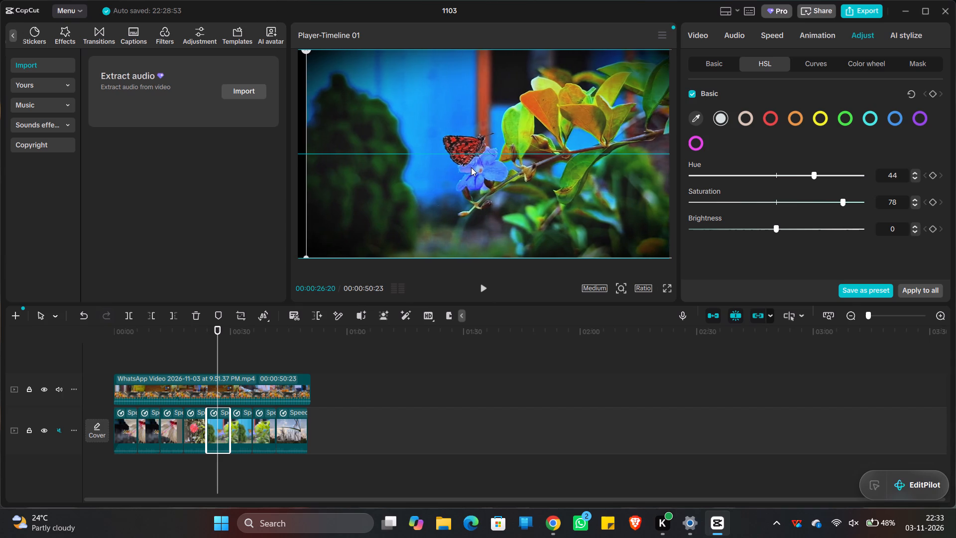
Move the playhead to the end of the timeline, clear the clip selection, and replay the edit from the start.
click(289, 383)
click(411, 343)
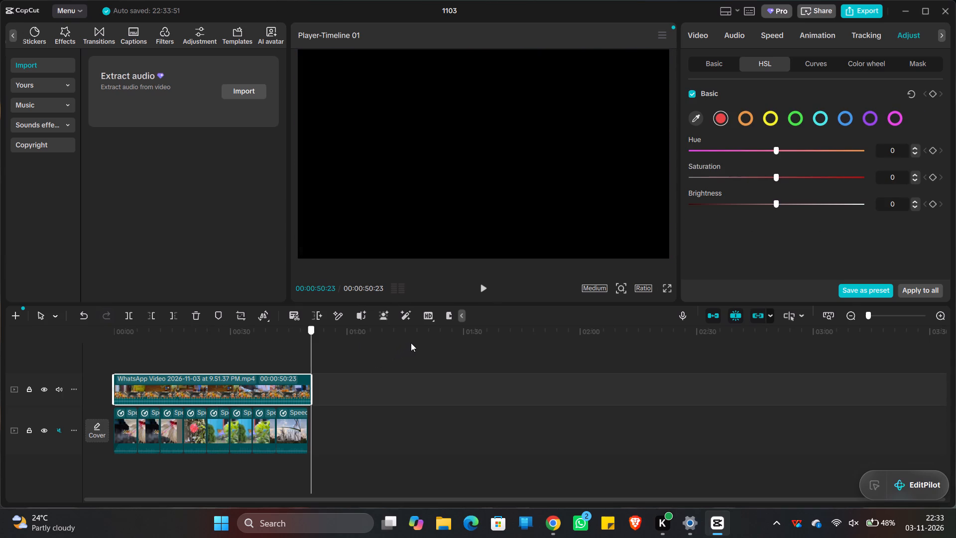
click(350, 350)
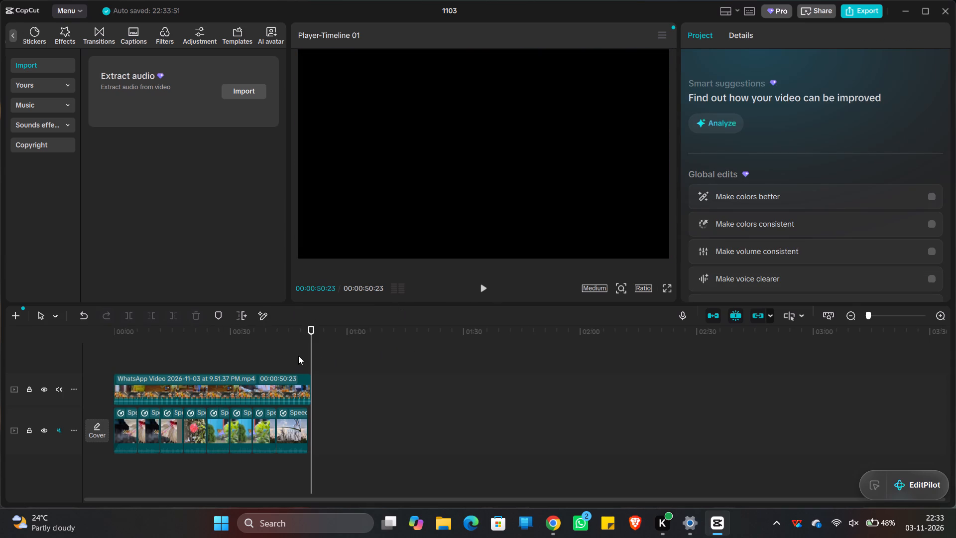
key(space)
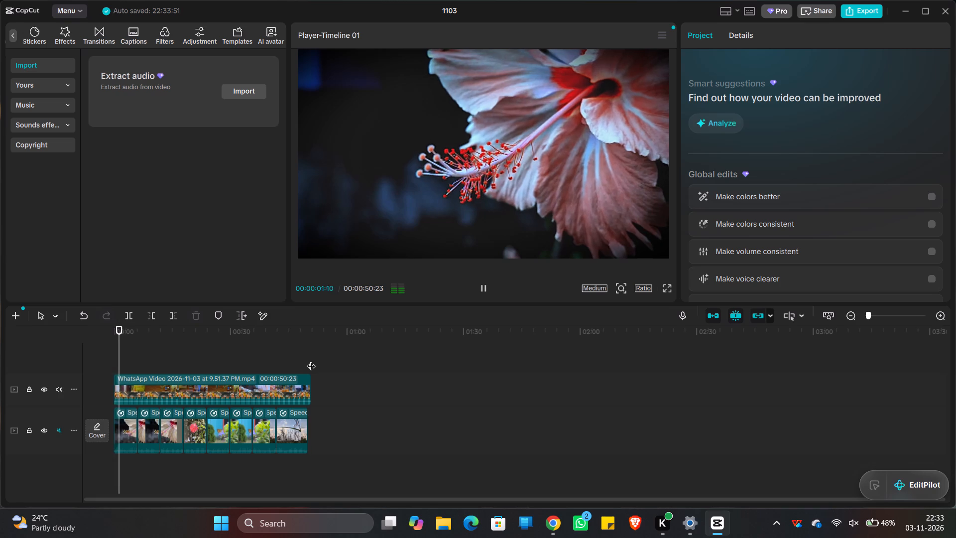
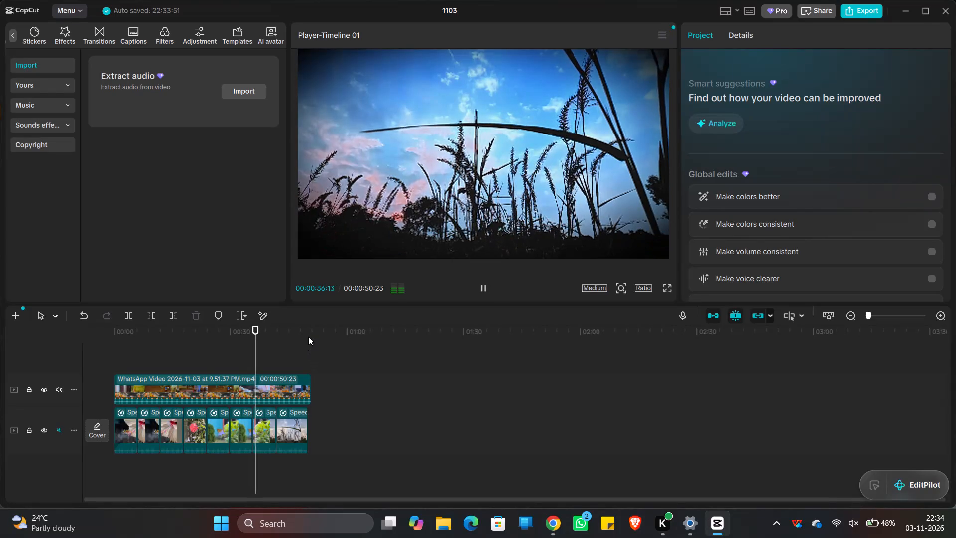
Move the playhead to the white flower shot at about 45 seconds and play the edit through to its end.
drag(305, 329, 291, 330)
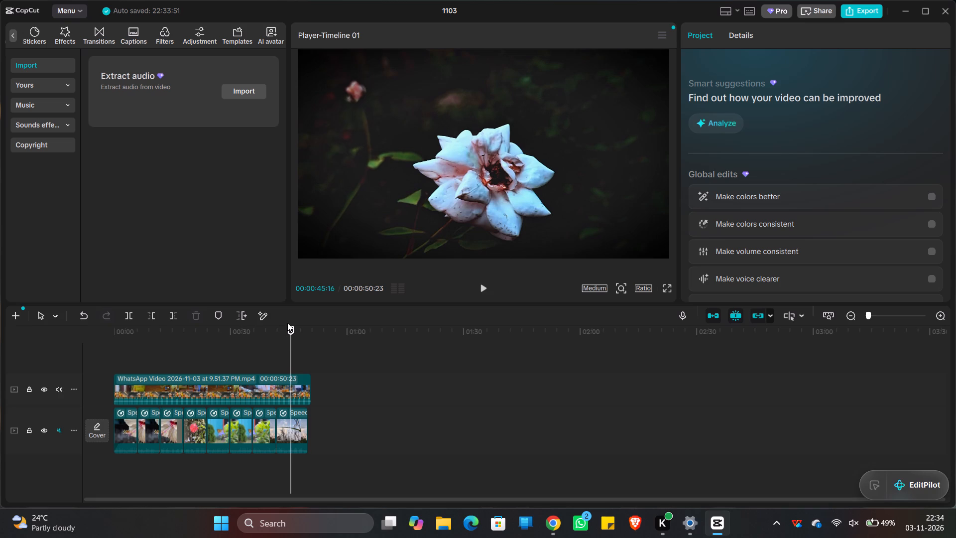
key(space)
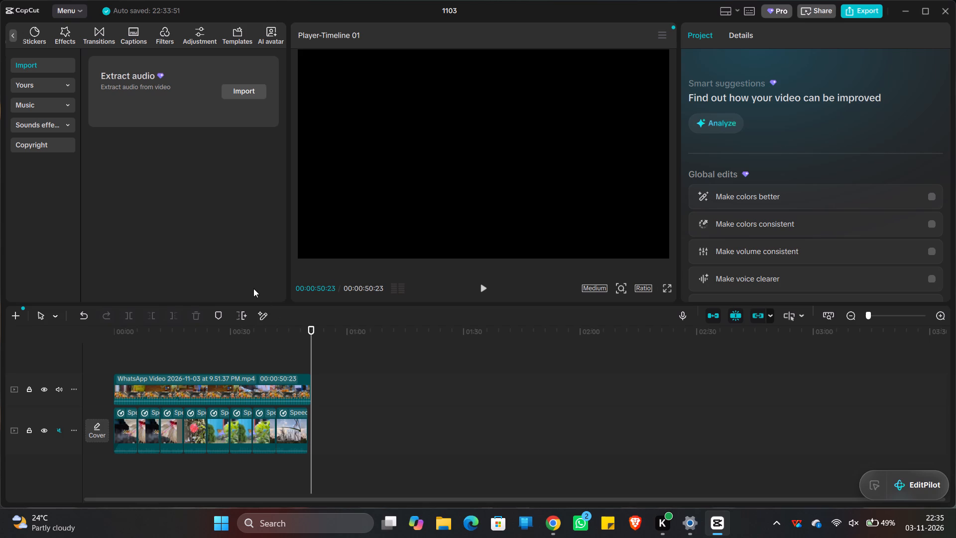
Replay the edit from the start and show the audio level meters beside the timeline.
key(space)
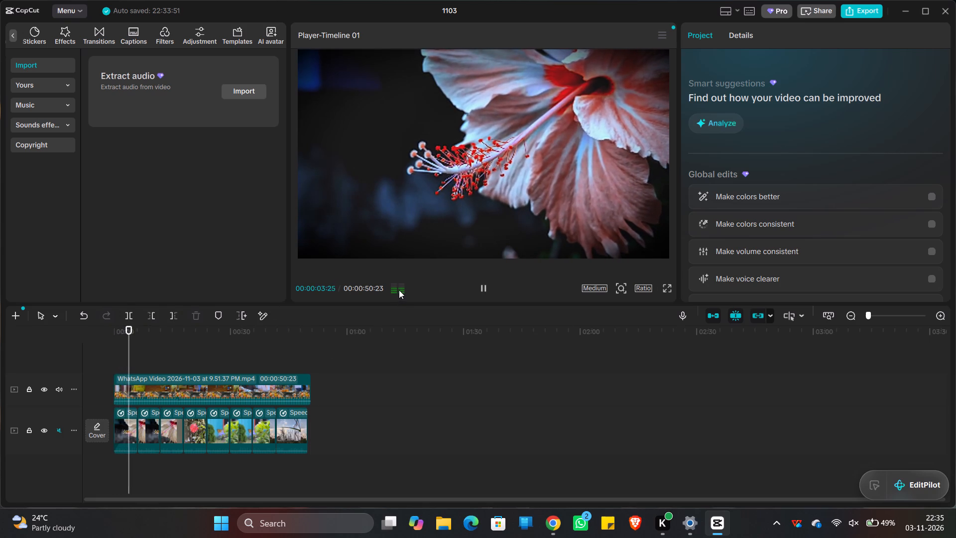
drag(399, 290, 398, 285)
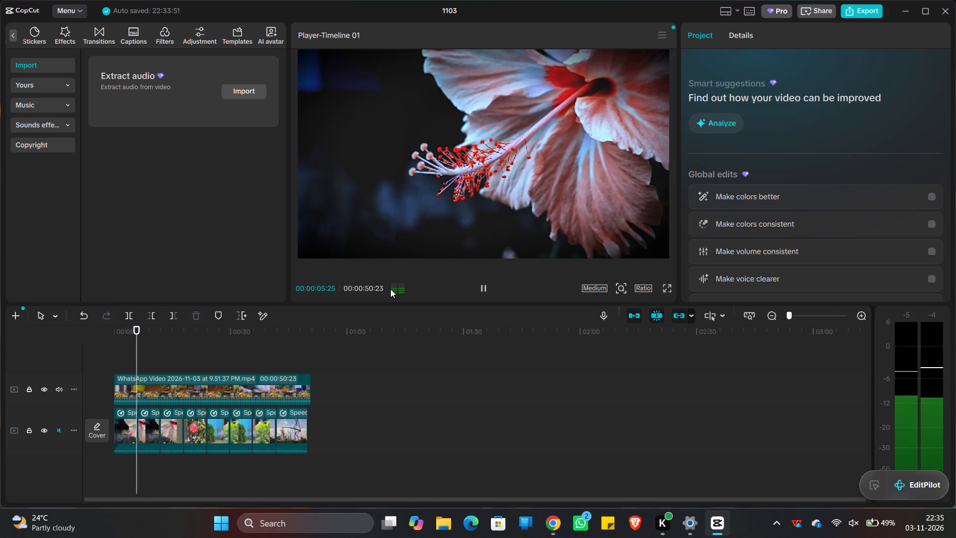
drag(390, 289, 391, 283)
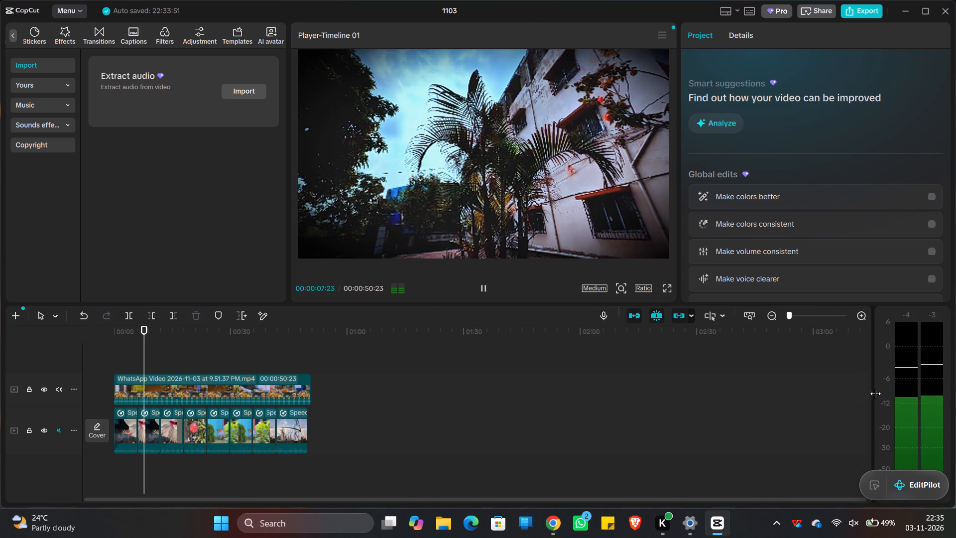
drag(910, 394, 902, 369)
drag(902, 369, 895, 344)
drag(910, 355, 916, 378)
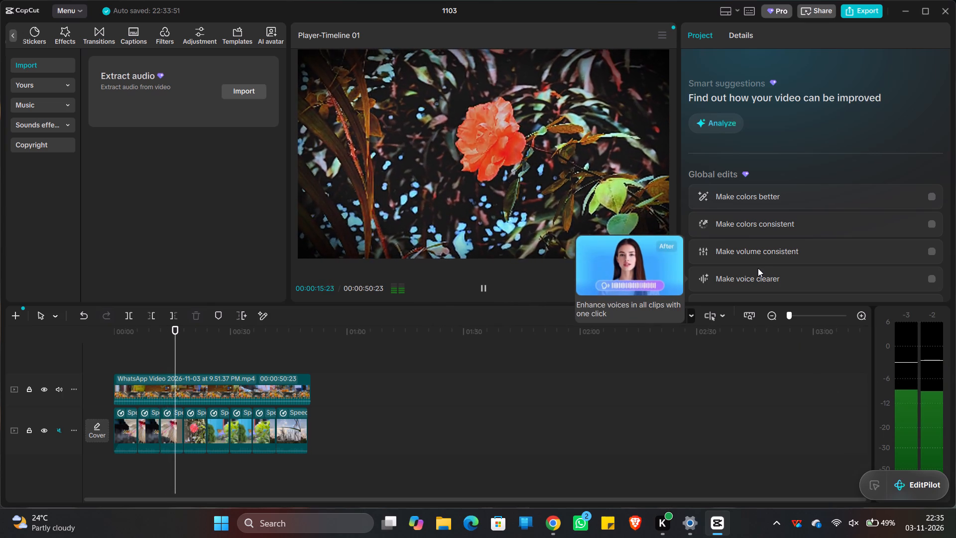
Open the project details to check the project's settings while the edit plays.
scroll(753, 215, up, 2)
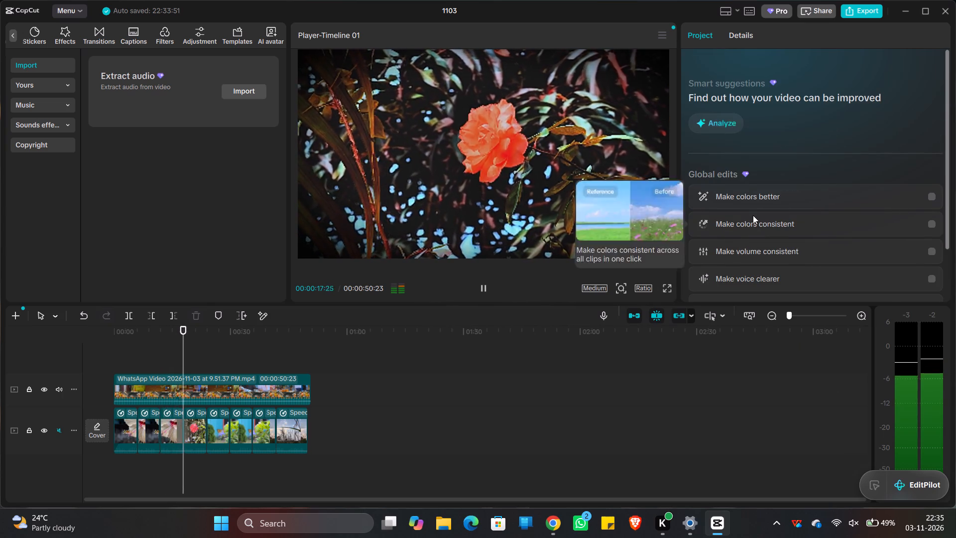
click(741, 34)
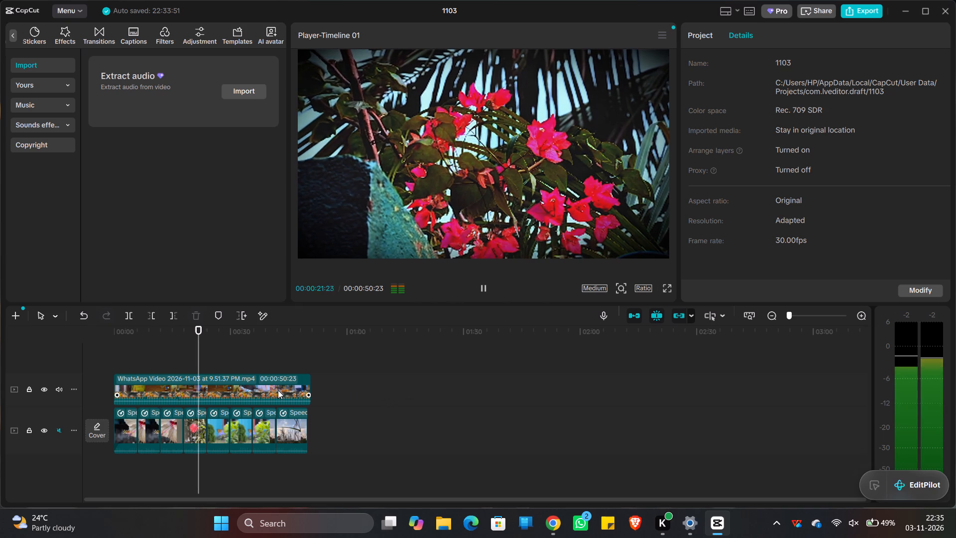
Select the WhatsApp video clip and scrub the timeline from about 4 seconds to the butterfly scene at about 28 seconds.
click(261, 390)
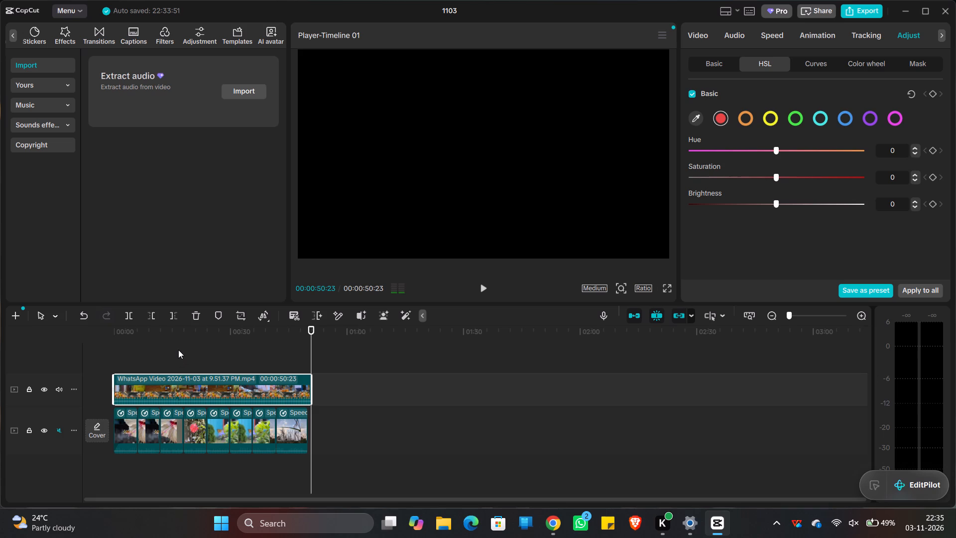
drag(178, 350, 147, 349)
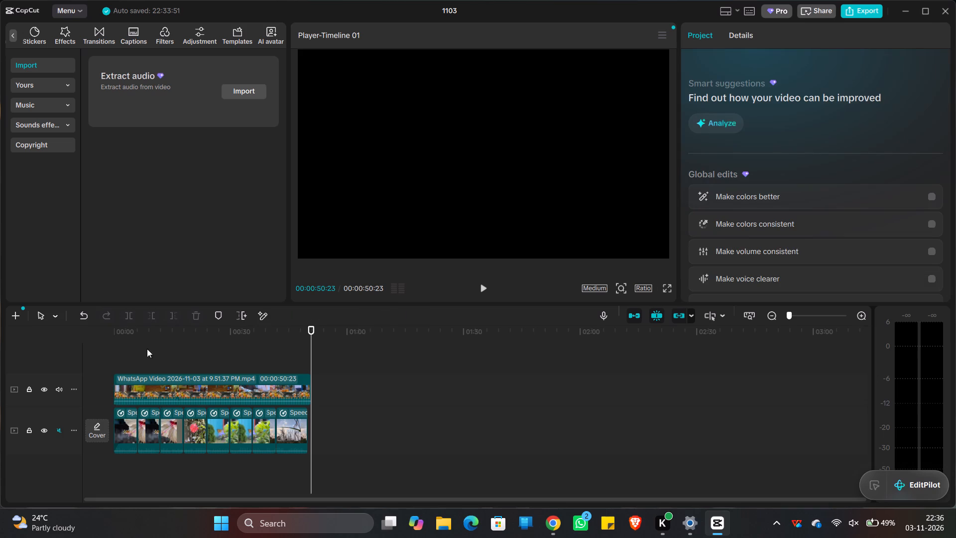
drag(147, 349, 129, 348)
click(129, 348)
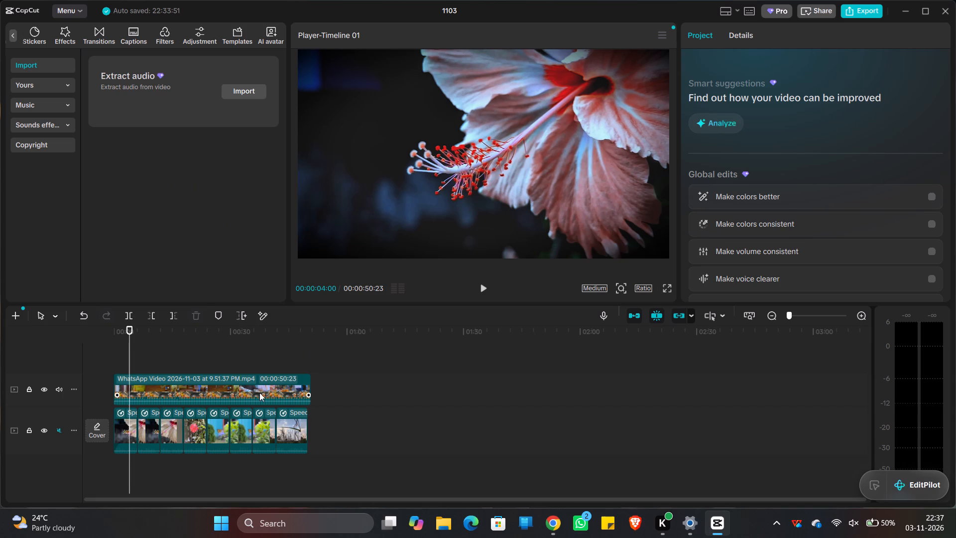
click(218, 385)
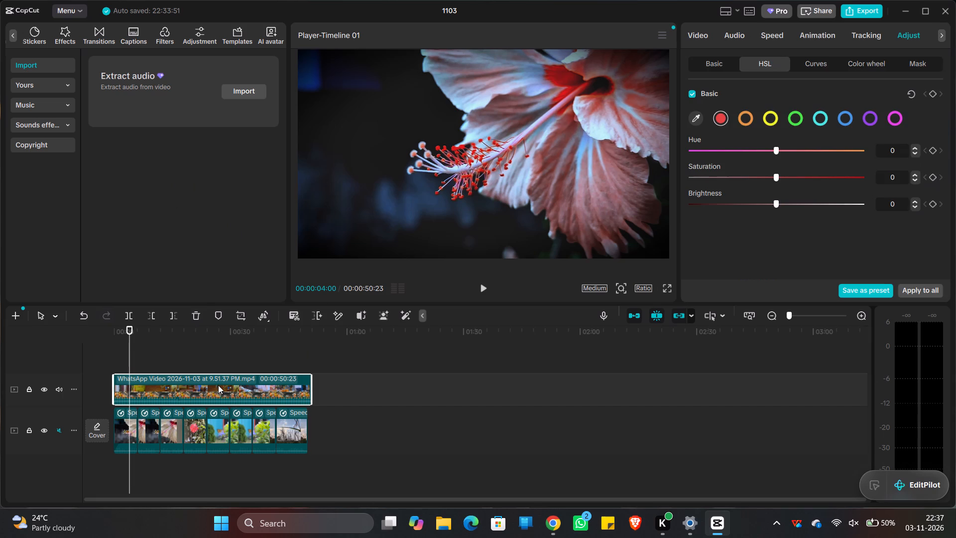
drag(199, 343, 223, 348)
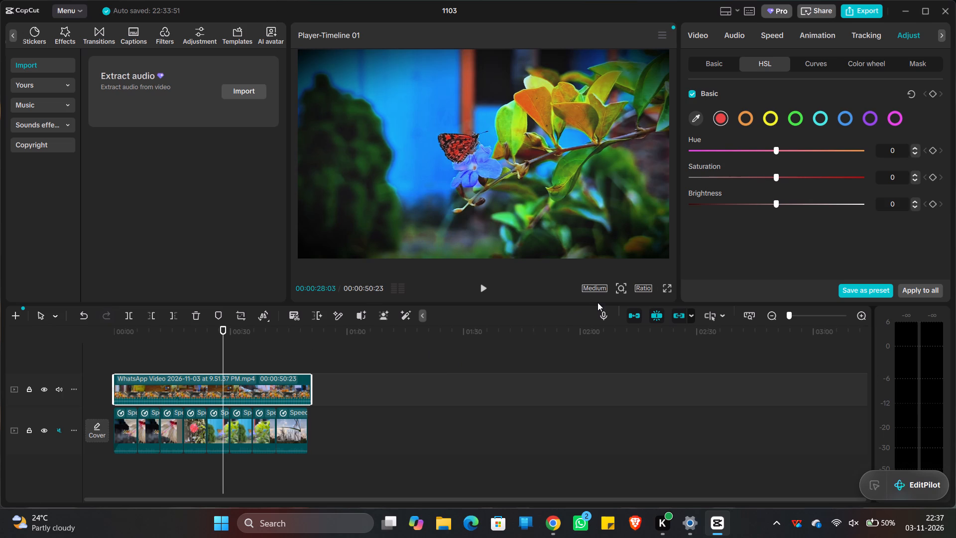
Set the player's preview quality to Full quality.
click(593, 289)
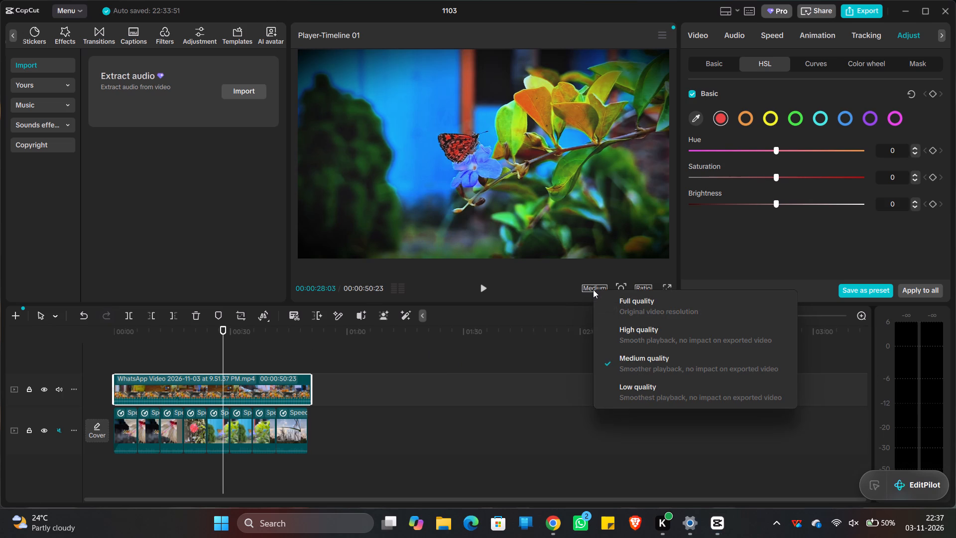
click(621, 308)
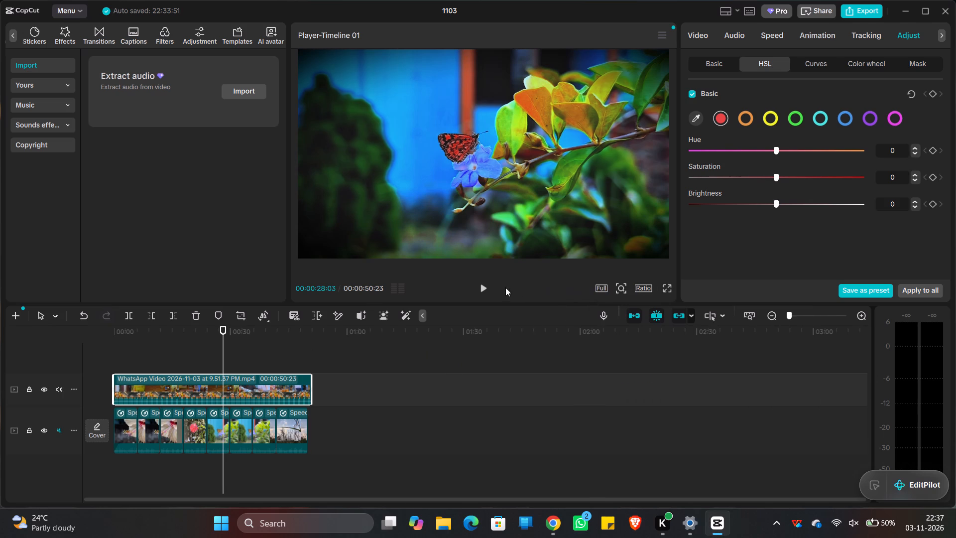
Play the edit from the butterfly scene at about 28 seconds into the grass silhouette shot at about 41 seconds.
click(483, 284)
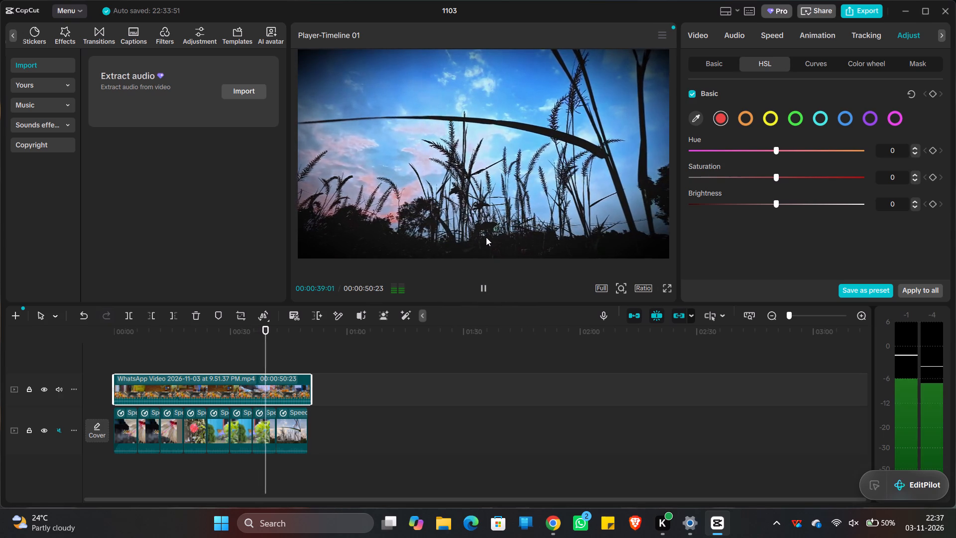
Clear the clip selection, return the playhead to the very start of the timeline, and replay the edit.
click(120, 352)
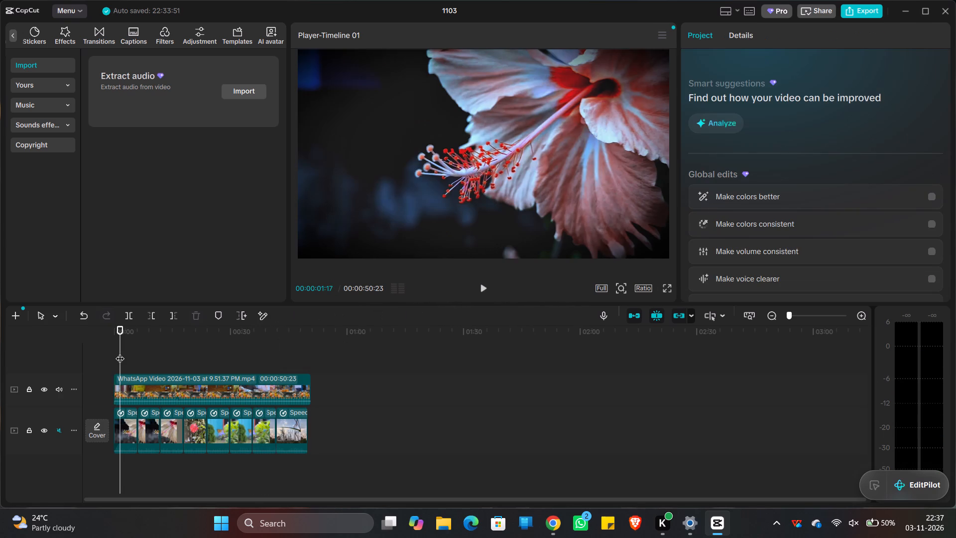
drag(120, 352, 100, 348)
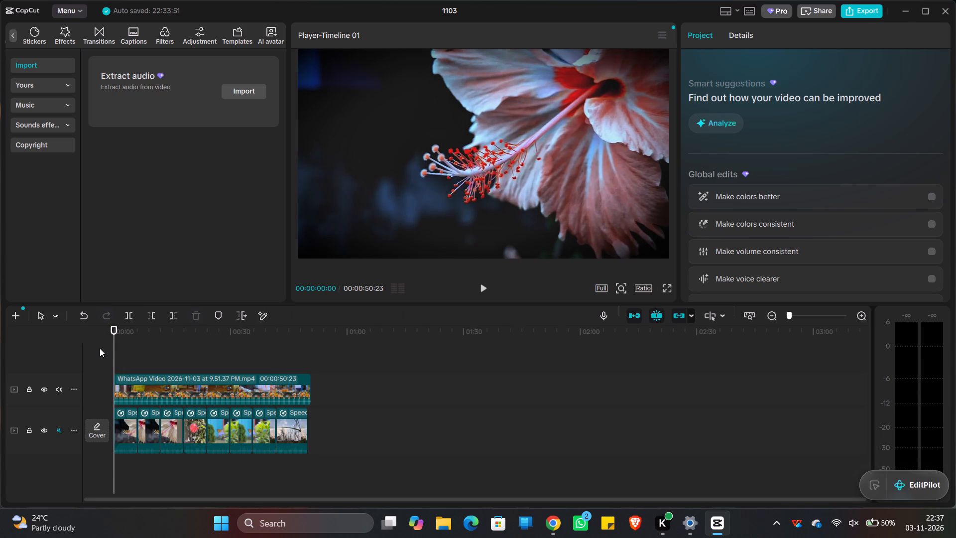
key(space)
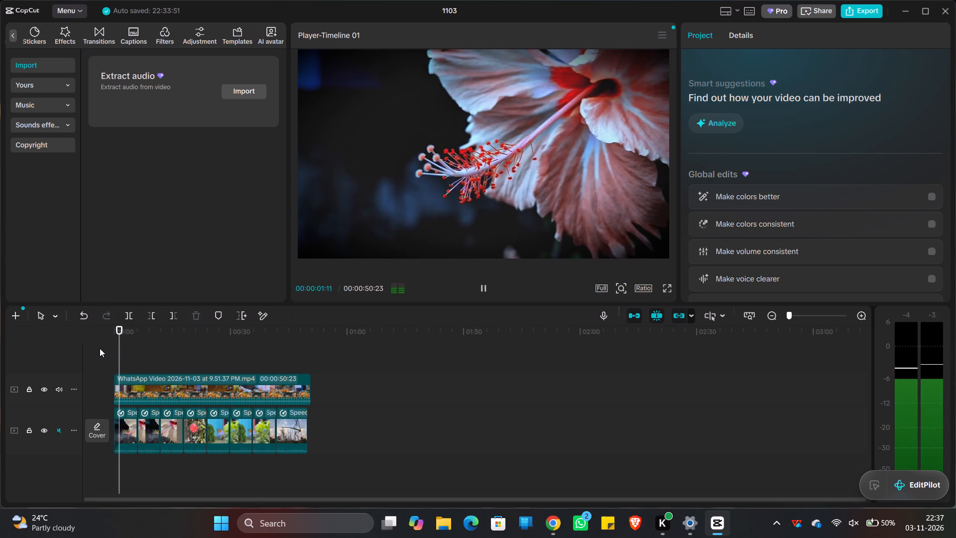
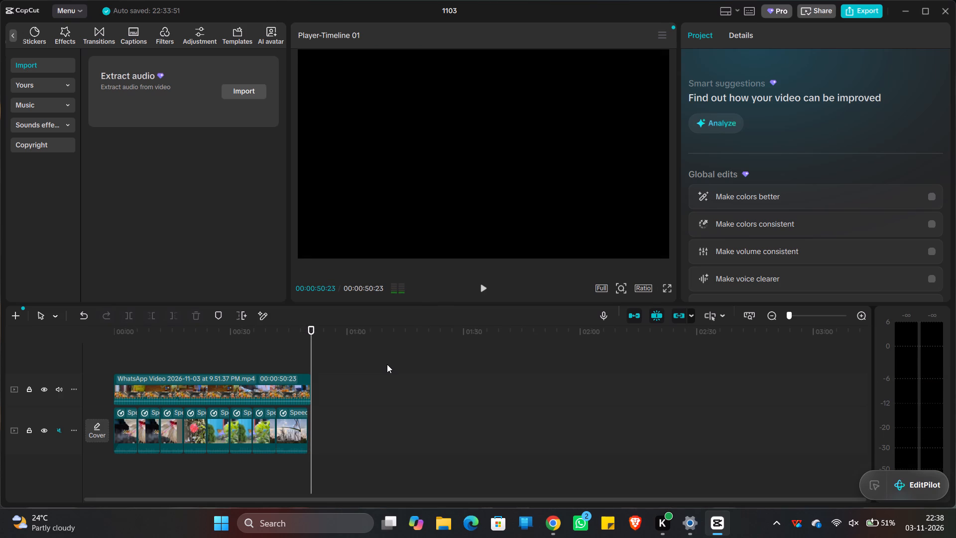
Scrub the playhead back to the palm tree shot at about 10 seconds and play into the orange flower shot, stopping at about 14 seconds.
drag(313, 347, 177, 351)
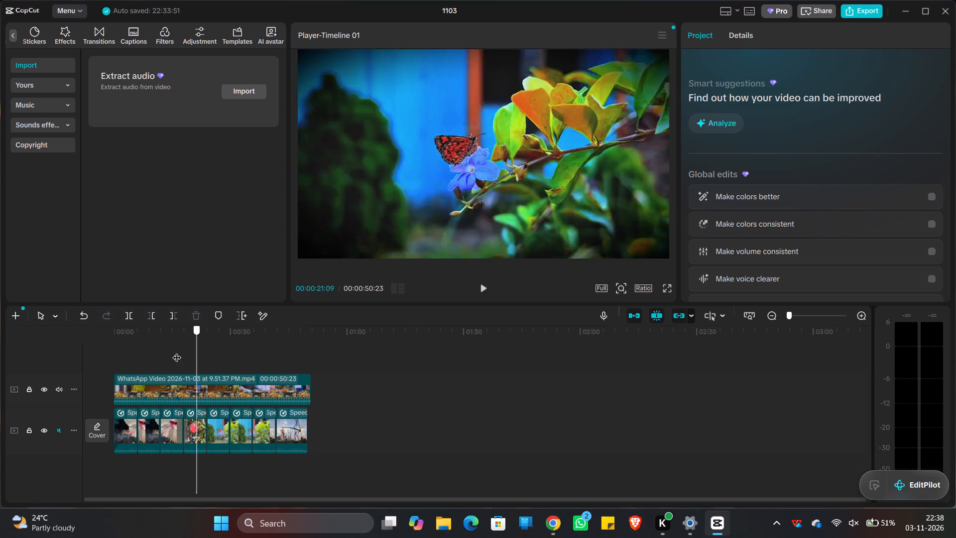
drag(177, 351, 154, 348)
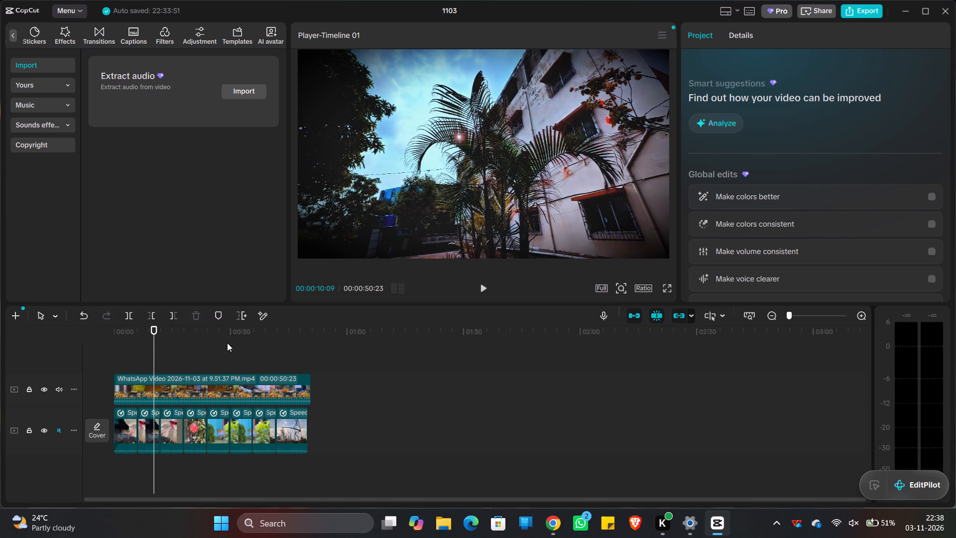
key(space)
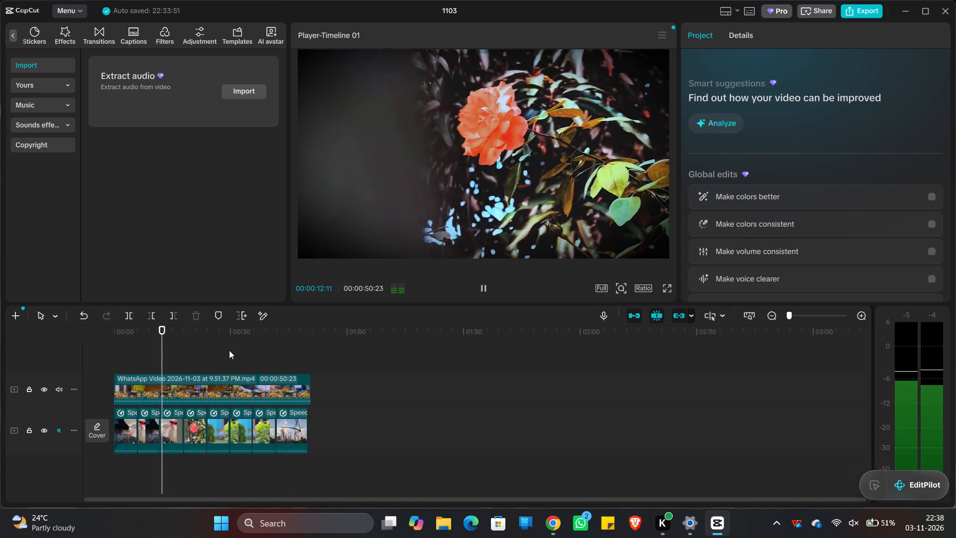
key(space)
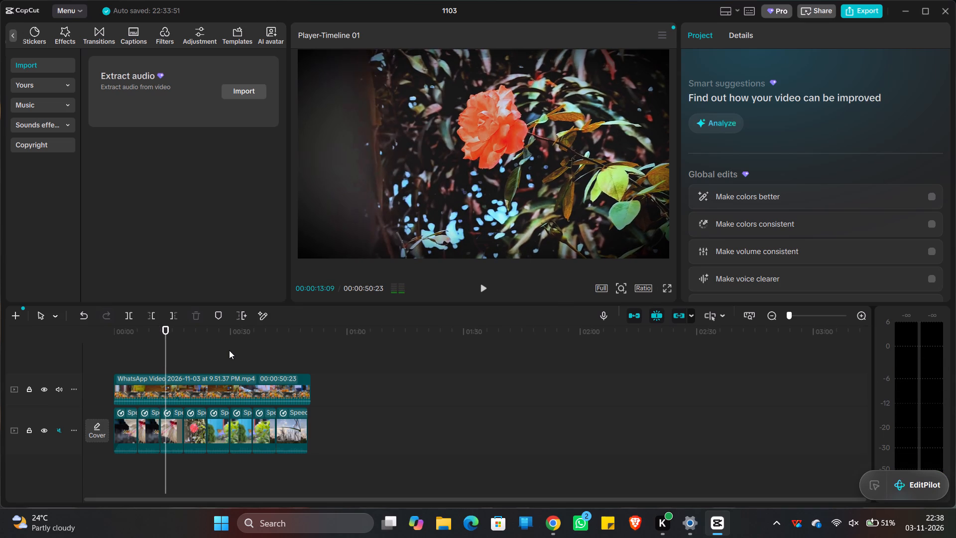
key(space)
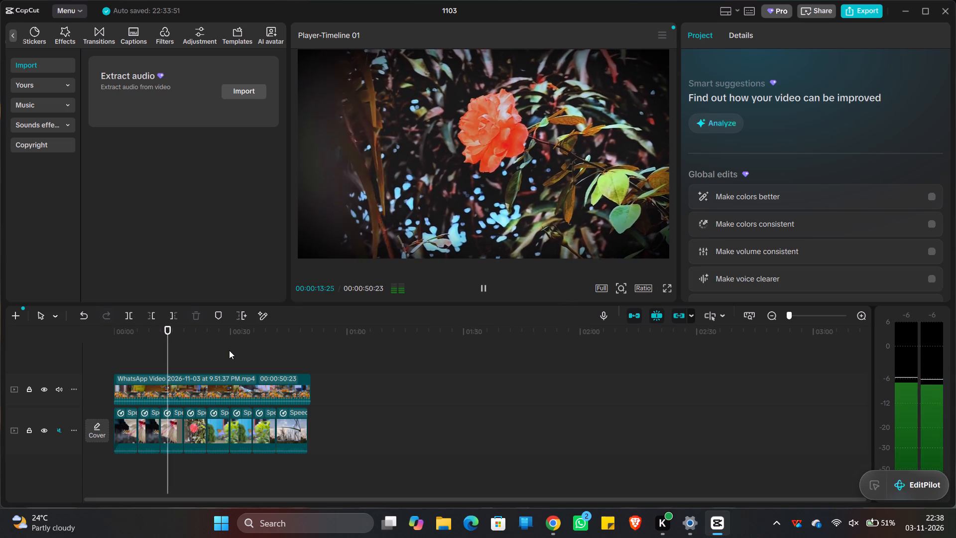
key(space)
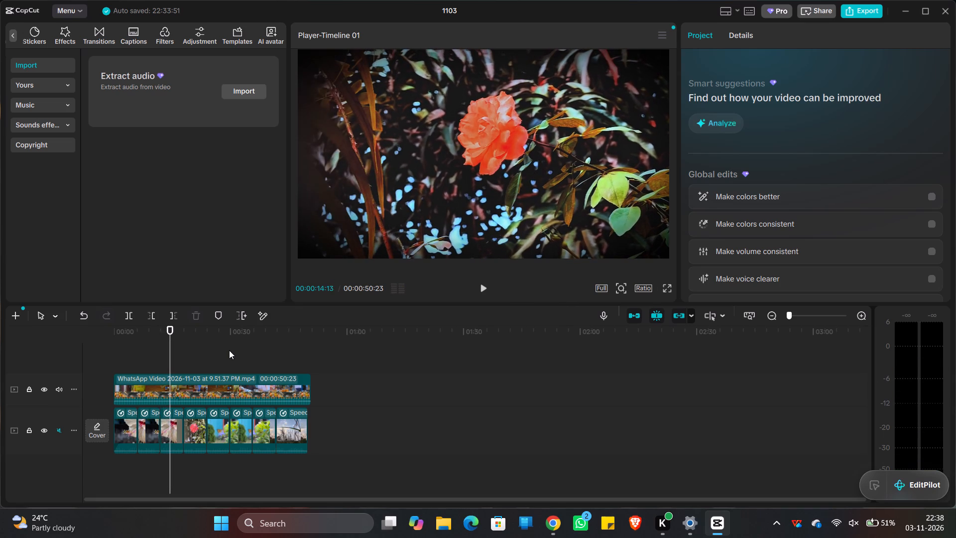
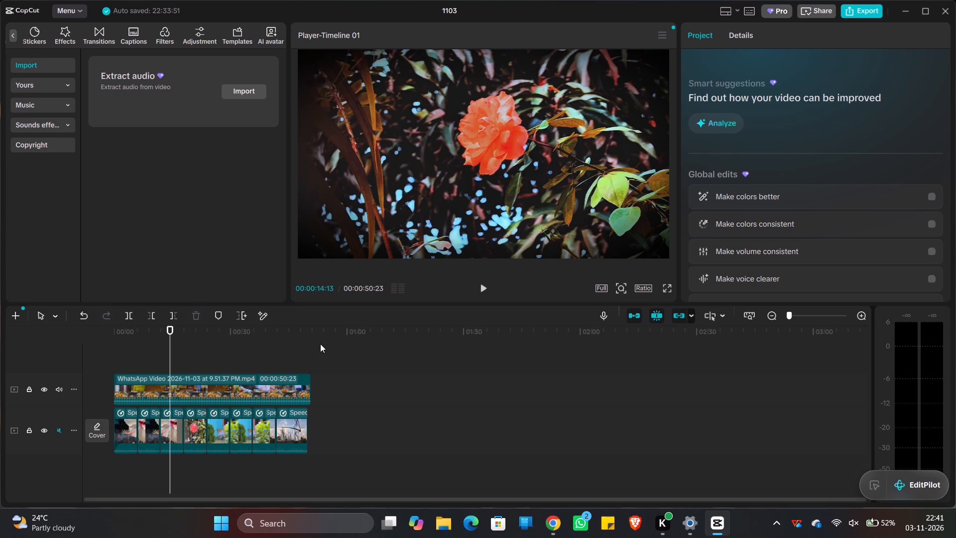
Review the whole edit through to its end, then replay it from the palm tree shot at about 12 seconds.
key(space)
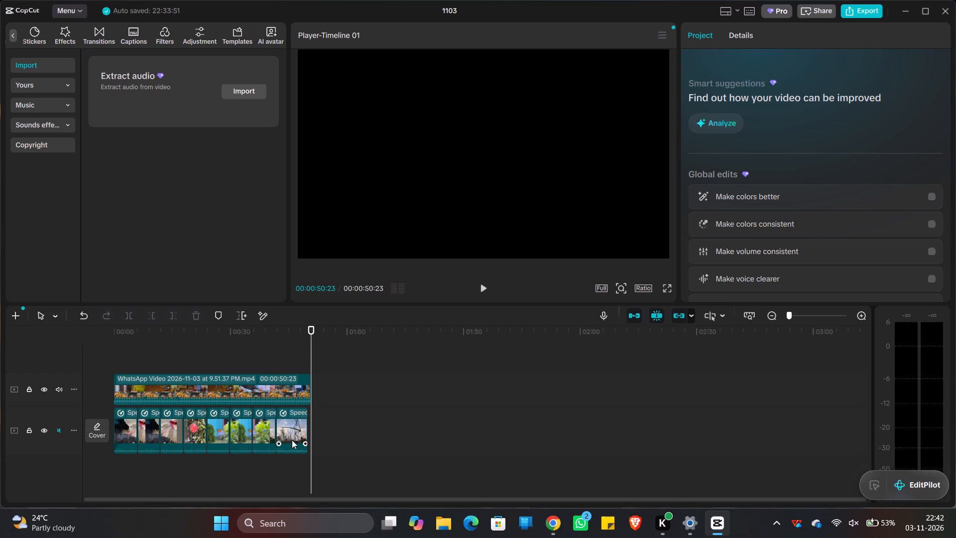
key(space)
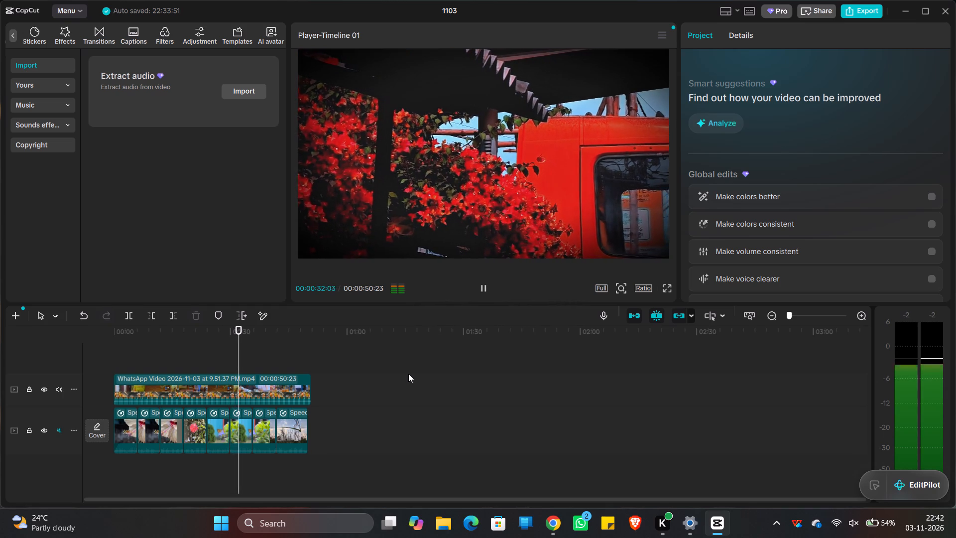
click(270, 354)
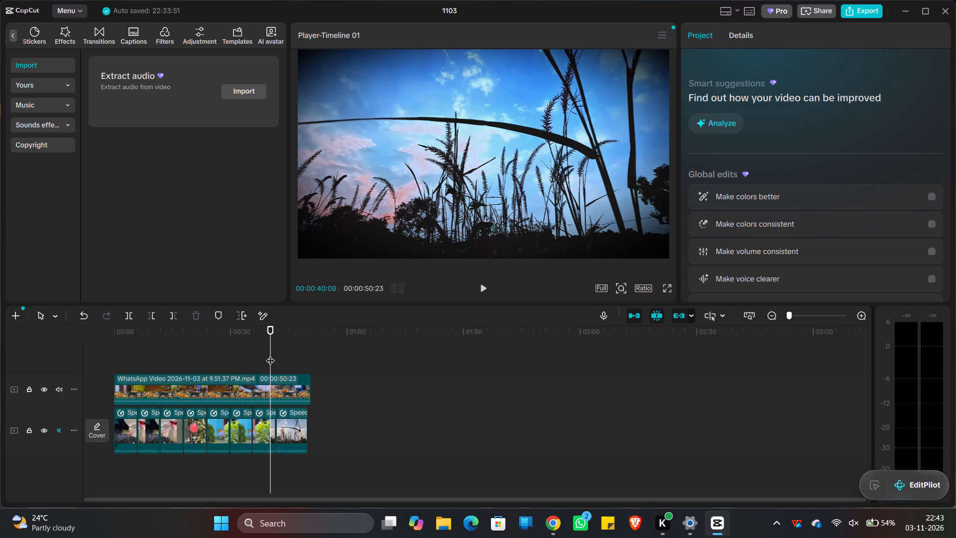
click(159, 352)
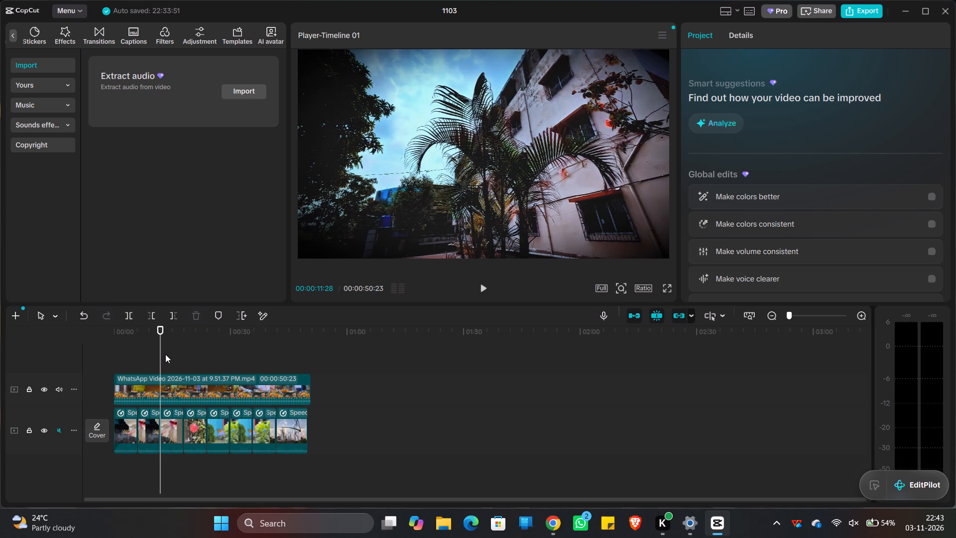
key(space)
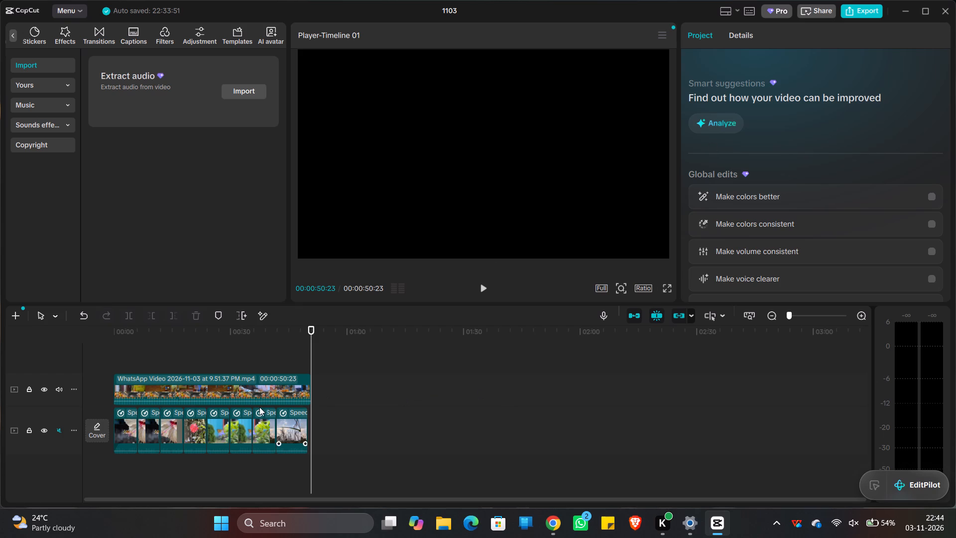
Set the colour temperature of the last SaveClip segment to -35, previewing it on the white flower shot at about 45 seconds.
click(293, 424)
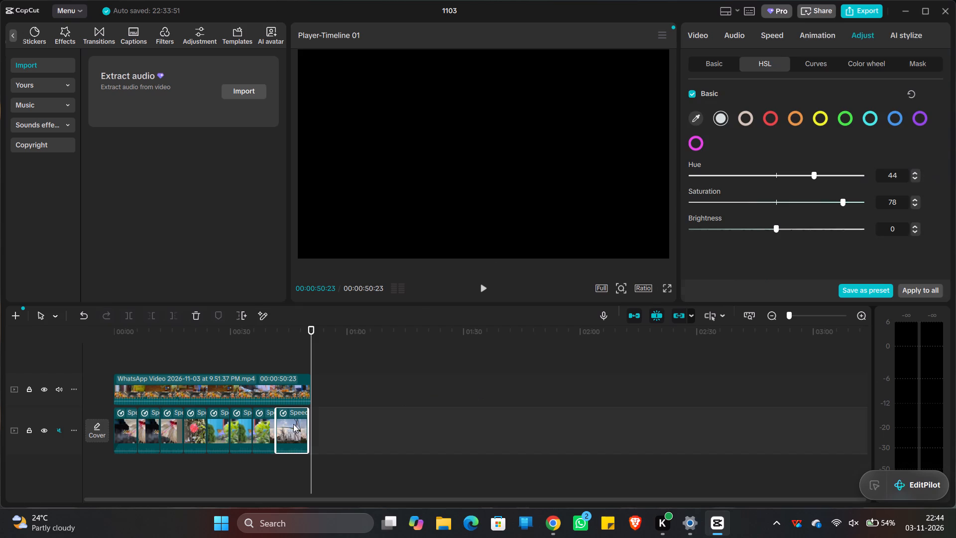
drag(299, 354, 281, 351)
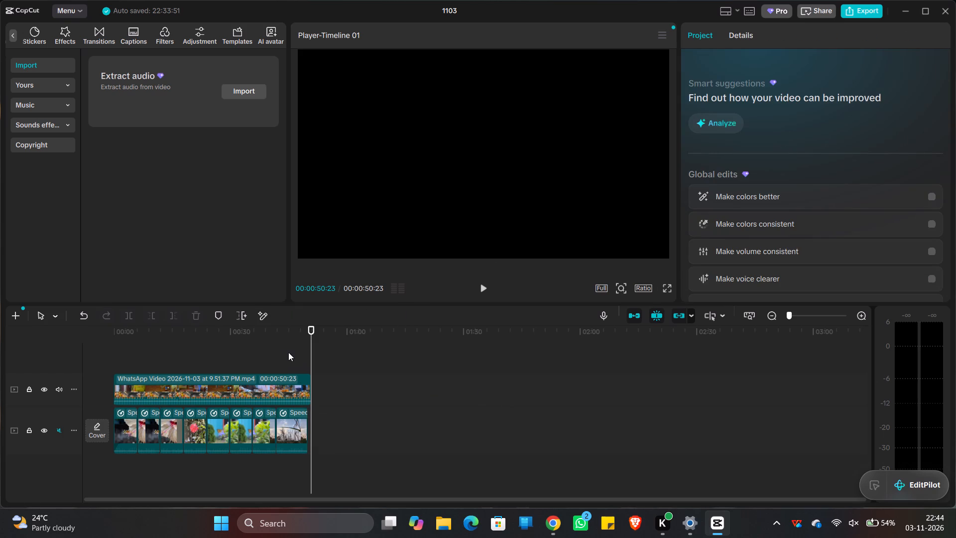
click(289, 354)
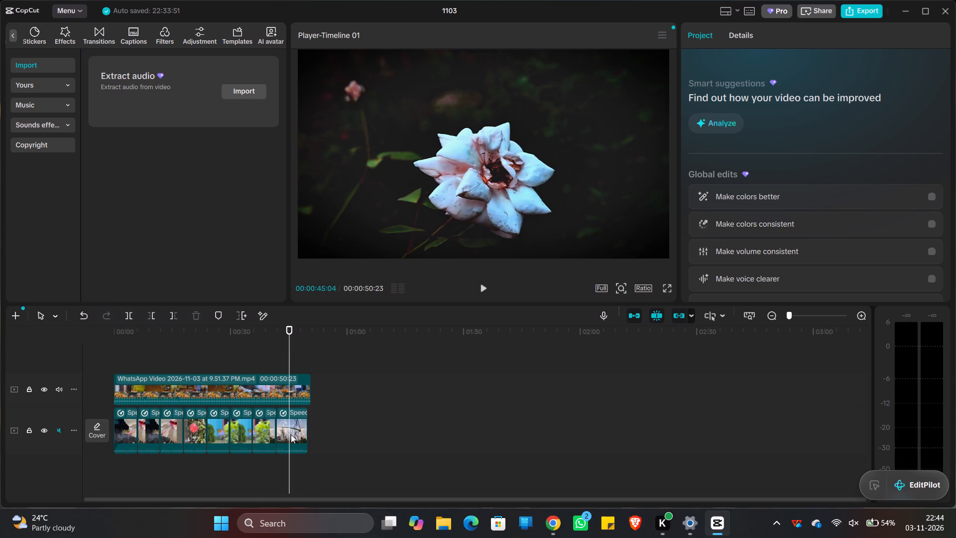
click(291, 434)
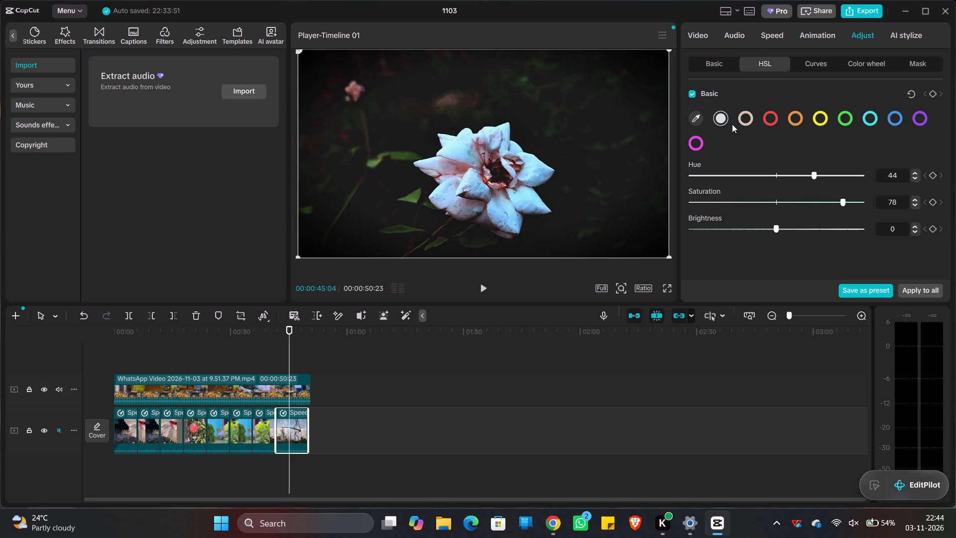
scroll(732, 124, down, 2)
click(727, 60)
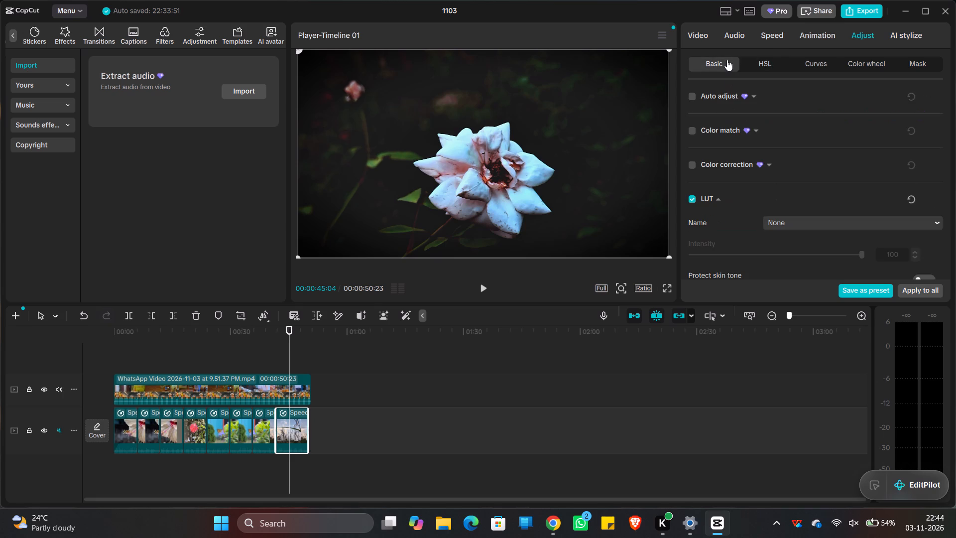
scroll(746, 149, down, 6)
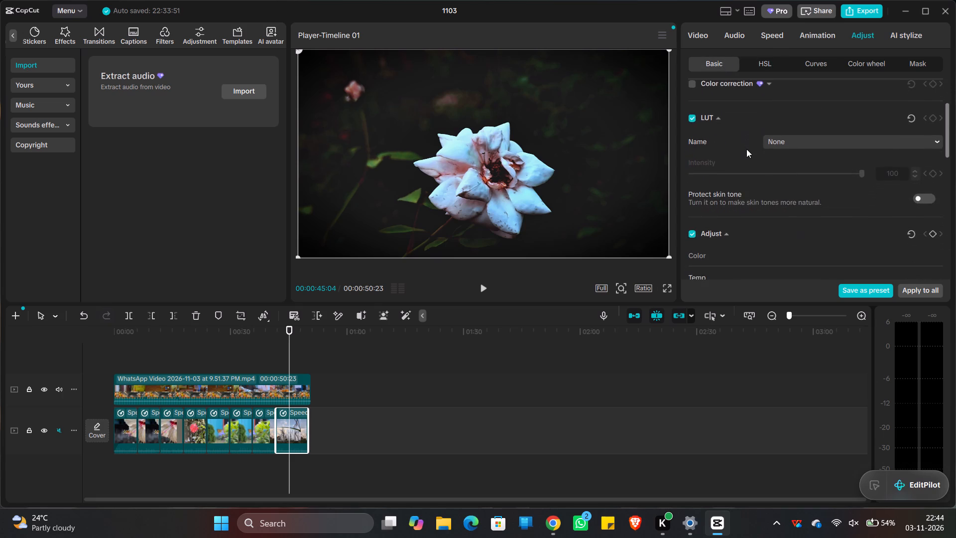
scroll(746, 149, down, 2)
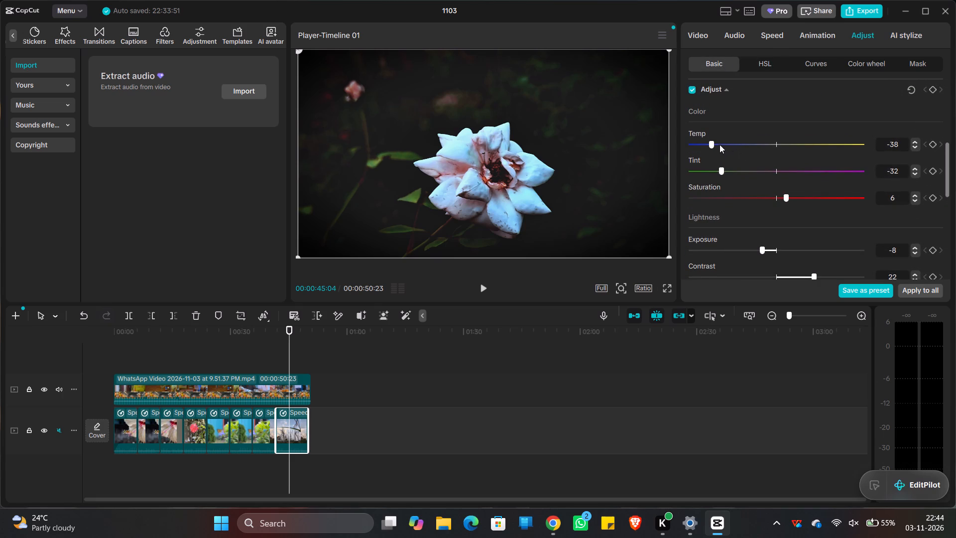
drag(711, 142, 805, 149)
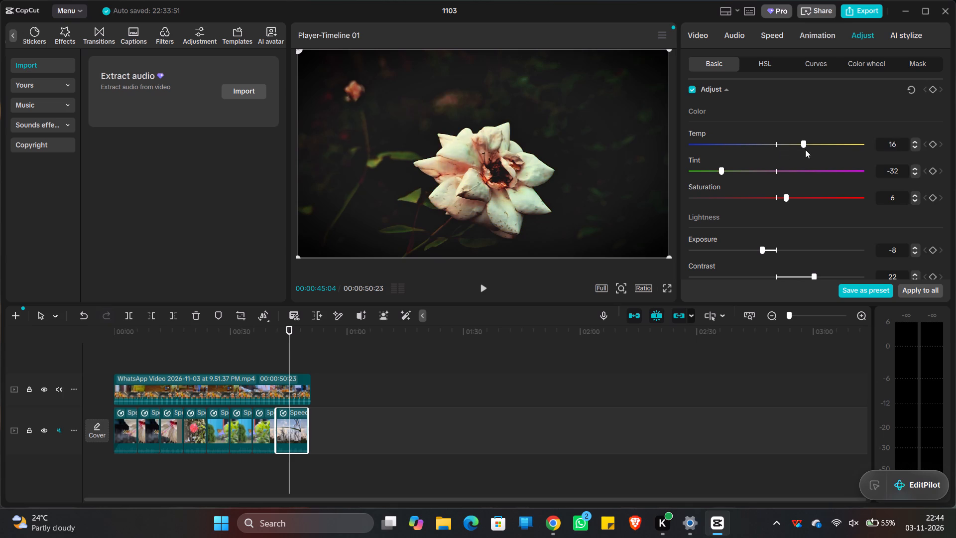
drag(805, 149, 810, 151)
drag(810, 151, 708, 146)
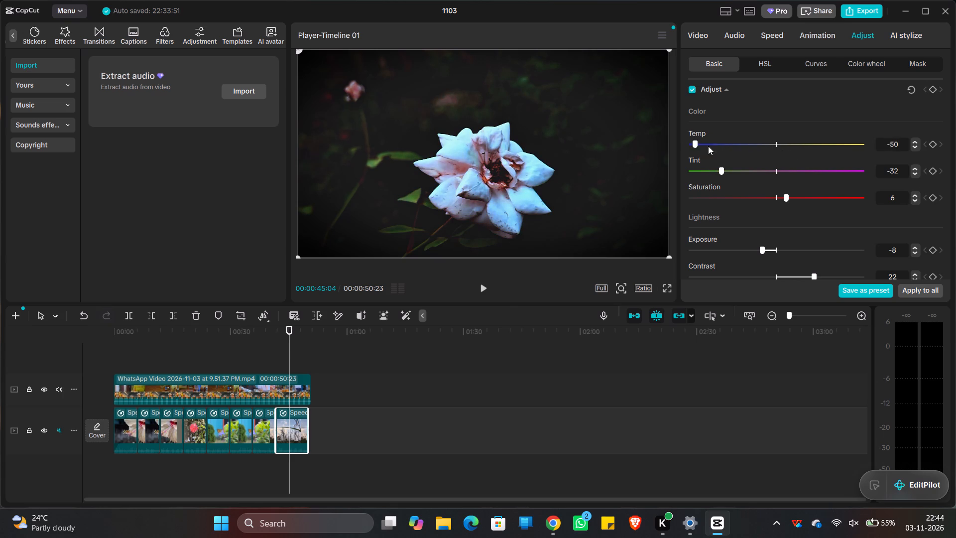
drag(708, 146, 704, 151)
drag(704, 151, 714, 155)
Set the last segment's tint to 0 and its saturation to 3.
drag(723, 171, 811, 179)
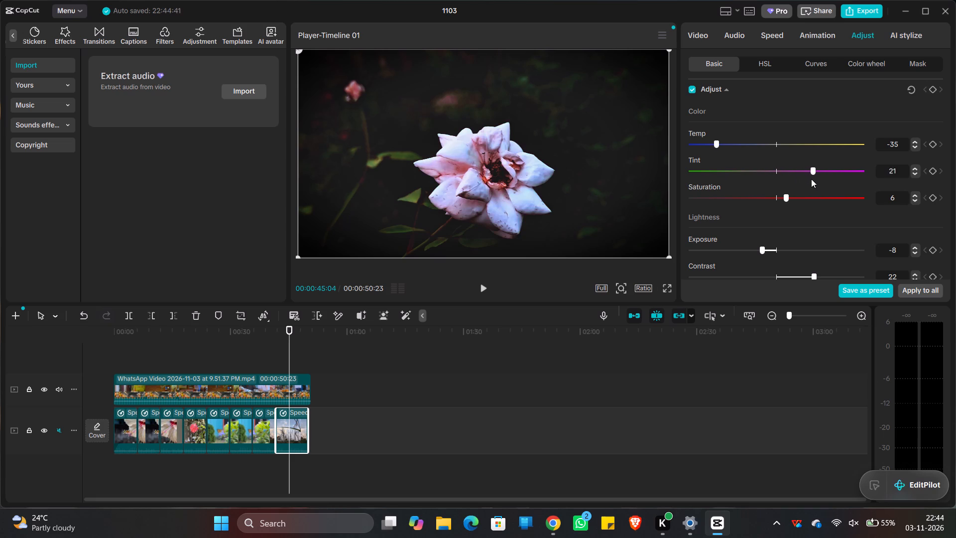
drag(811, 179, 784, 179)
drag(784, 179, 769, 171)
drag(786, 197, 775, 199)
drag(775, 199, 780, 201)
Try brighter and darker exposures on the last segment and settle on an exposure of 0.
scroll(782, 220, down, 2)
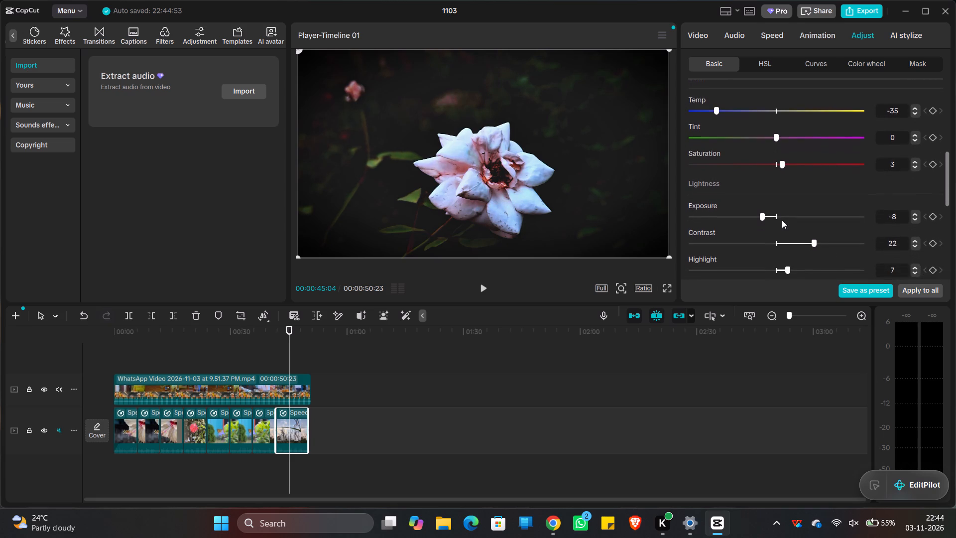
scroll(782, 220, down, 1)
drag(764, 209, 774, 220)
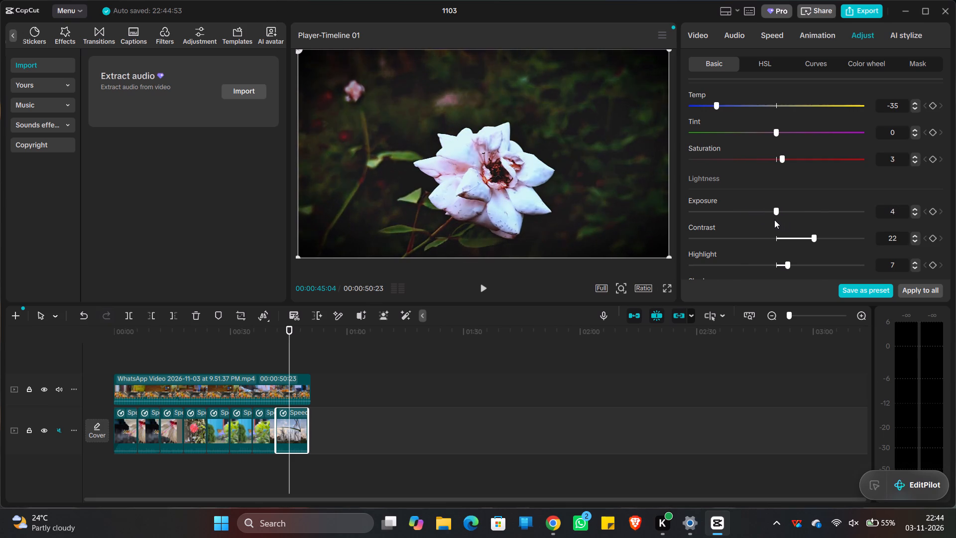
drag(774, 220, 769, 220)
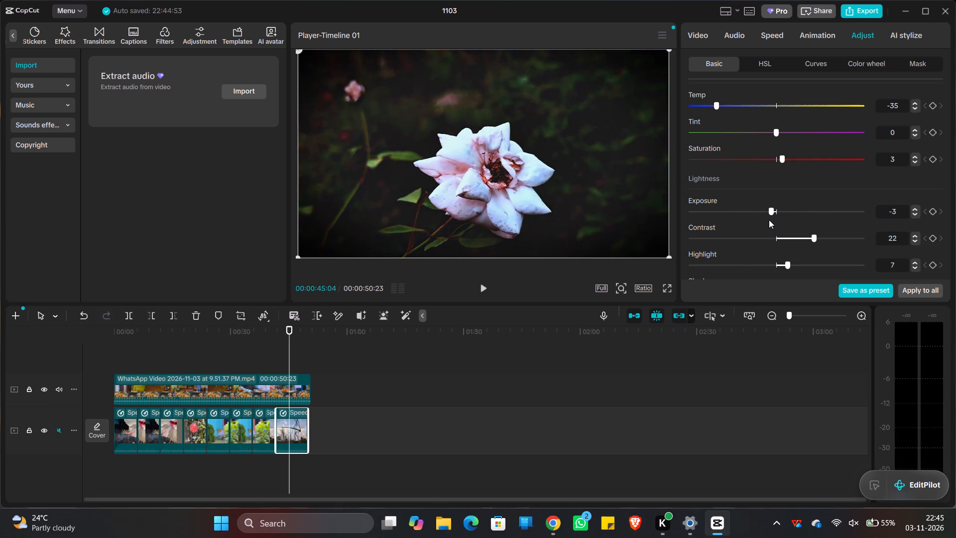
drag(769, 220, 828, 227)
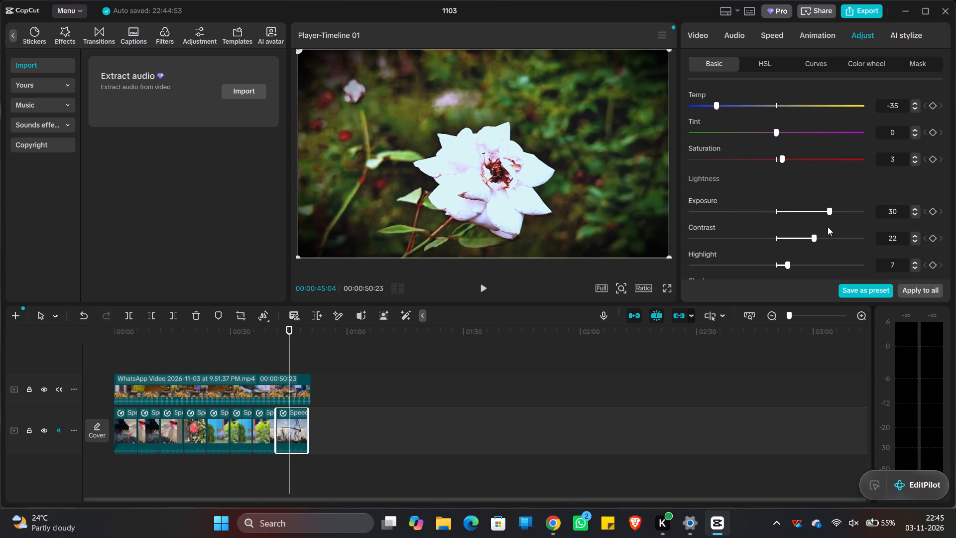
drag(828, 227, 712, 228)
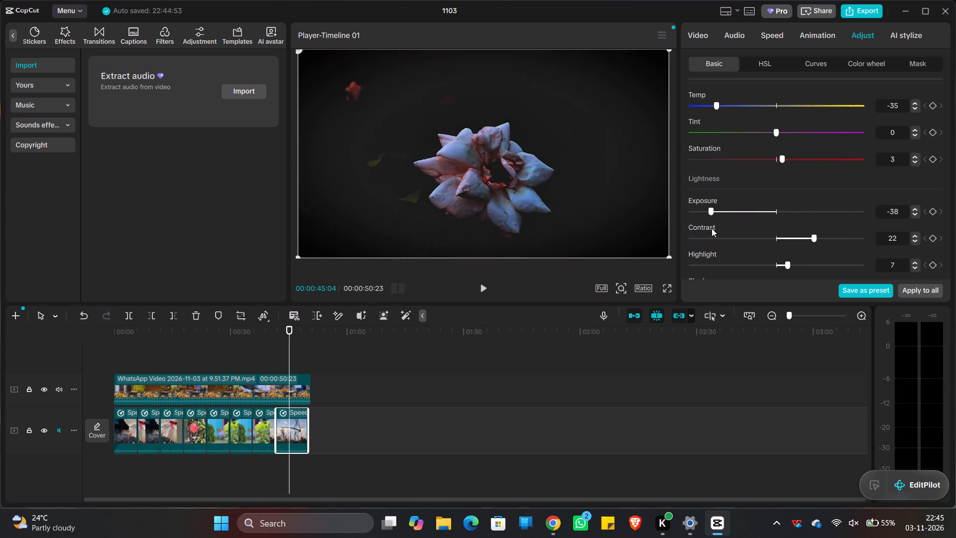
drag(712, 228, 770, 236)
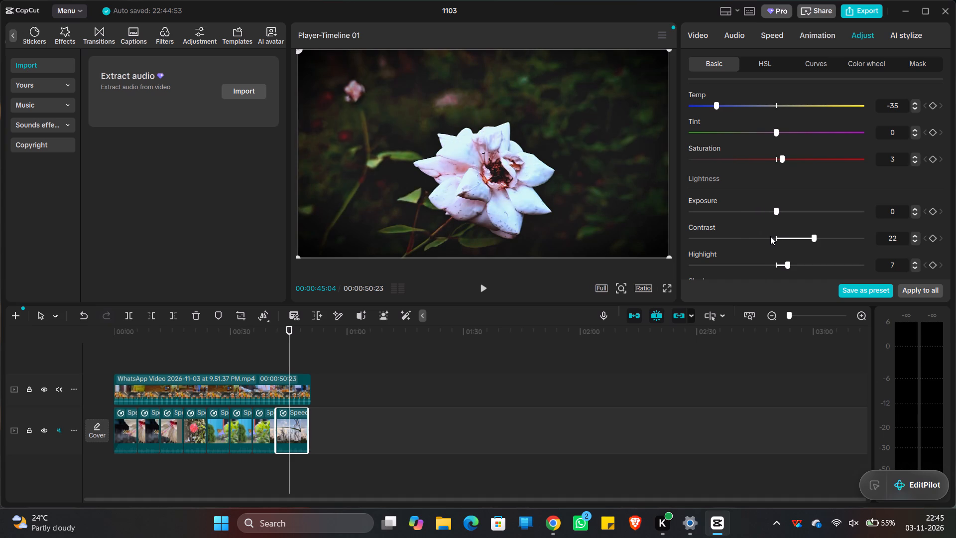
drag(770, 236, 772, 233)
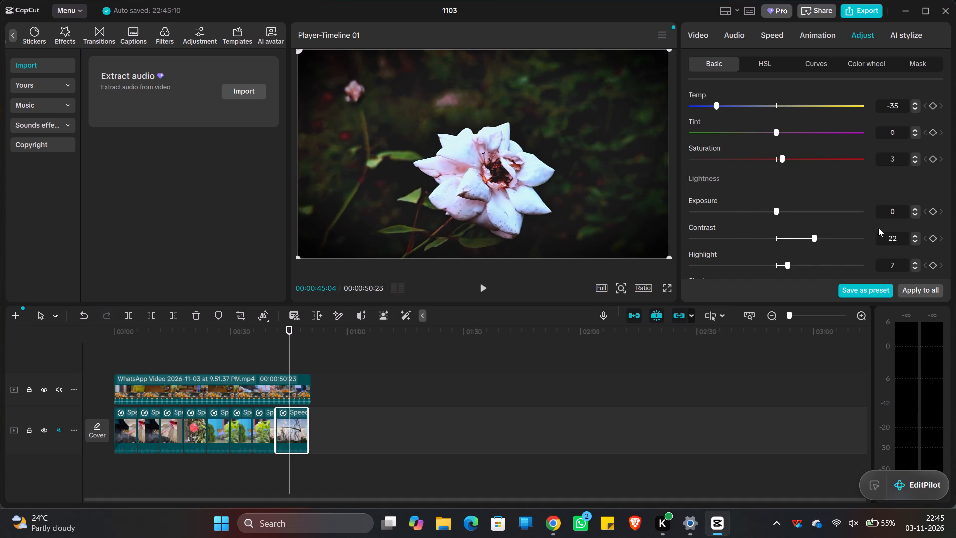
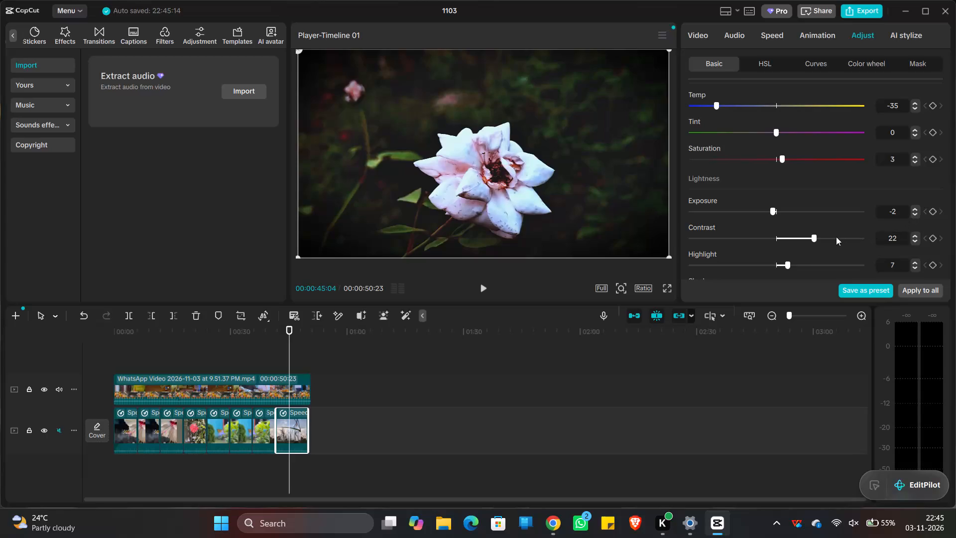
Set the last segment's contrast to 5 and its highlight to 5, comparing lower settings on the white flower shot.
drag(814, 237, 754, 238)
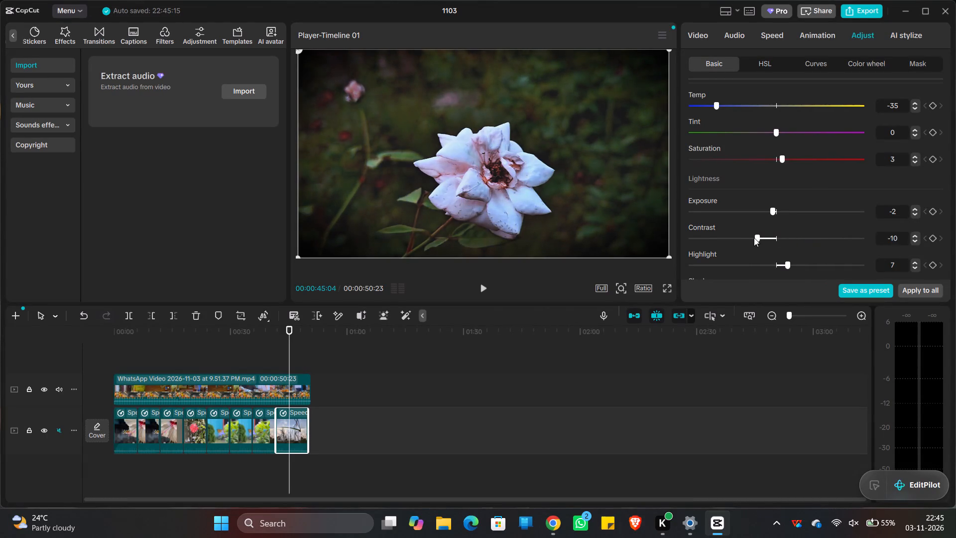
drag(754, 238, 785, 247)
drag(785, 247, 782, 244)
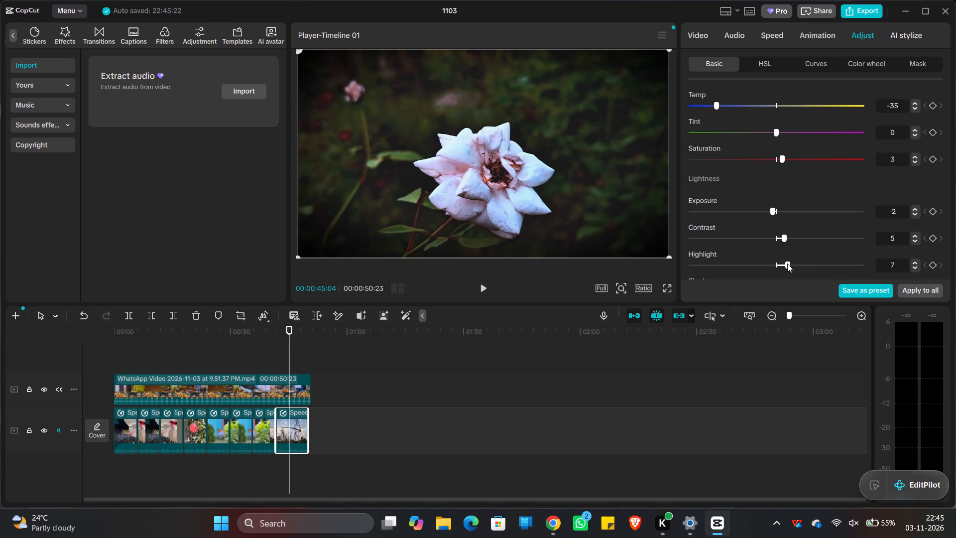
drag(787, 262, 728, 277)
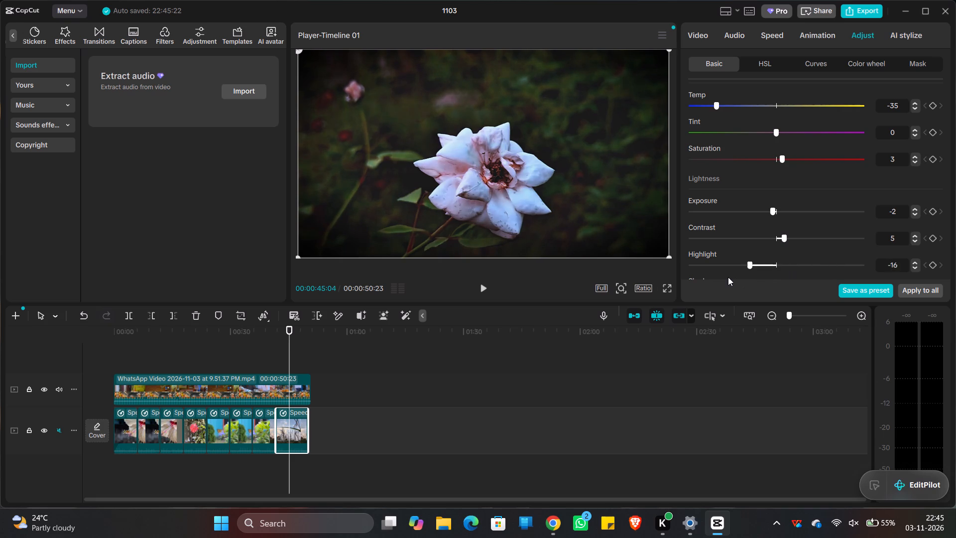
drag(728, 277, 763, 289)
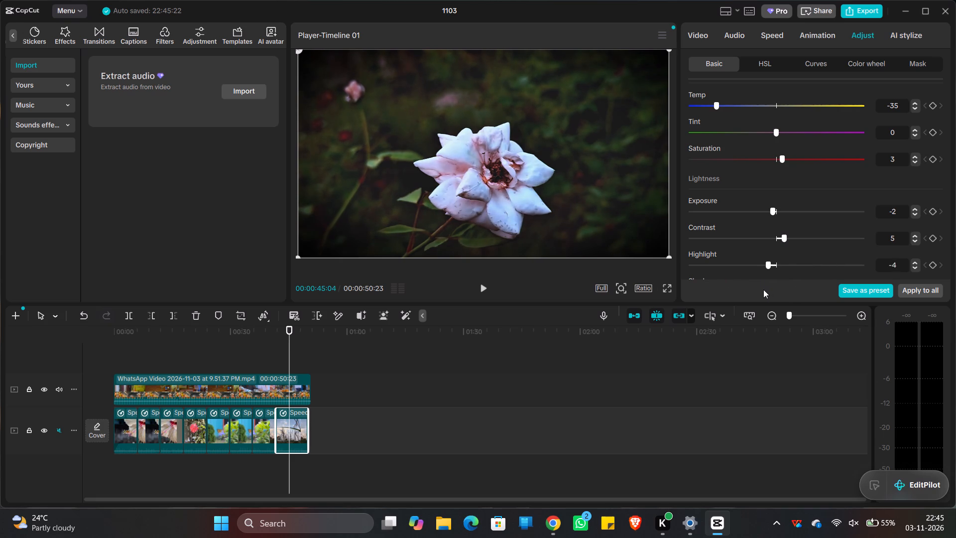
drag(763, 289, 777, 298)
drag(773, 262, 784, 266)
drag(784, 266, 781, 266)
drag(781, 266, 782, 266)
Try higher and lower brilliance on the last segment and settle on a brilliance of -17.
scroll(805, 241, down, 2)
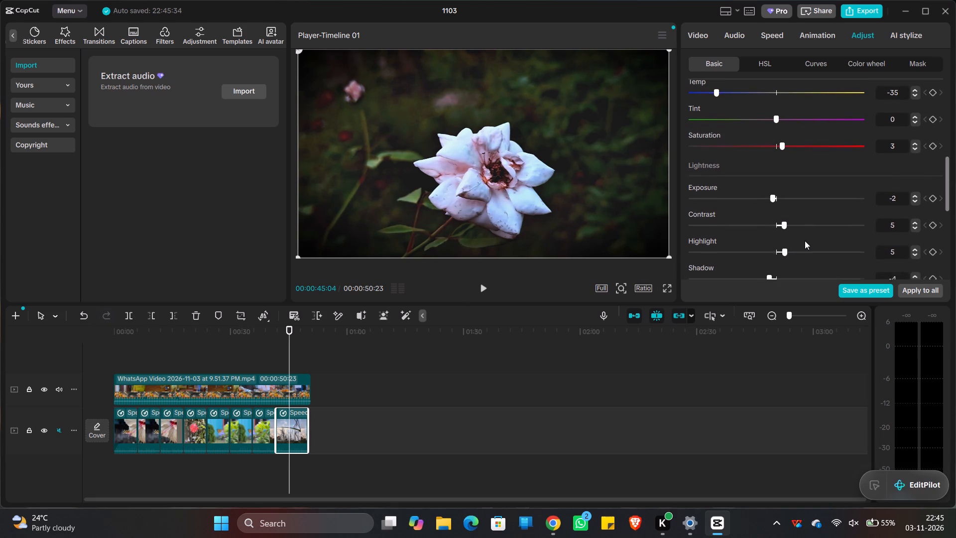
scroll(805, 241, down, 5)
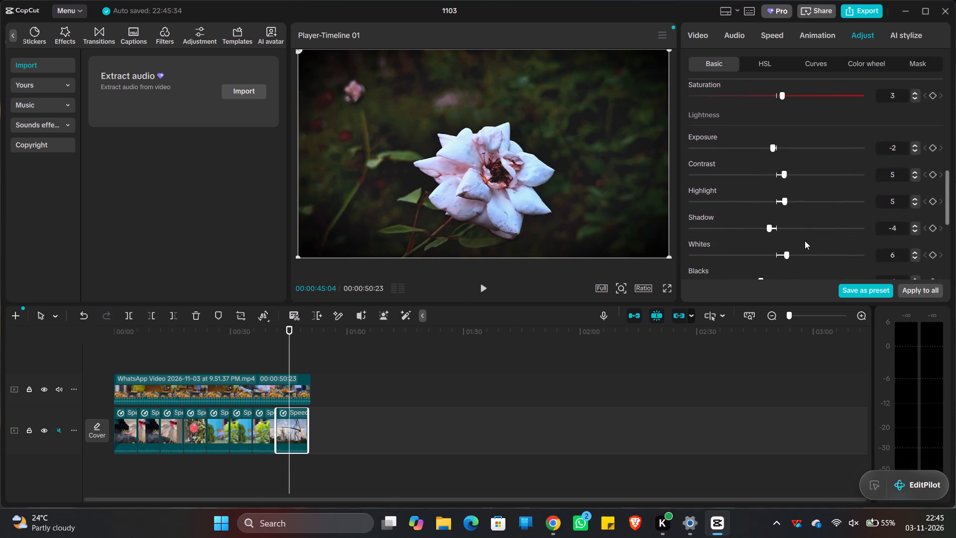
scroll(805, 241, down, 5)
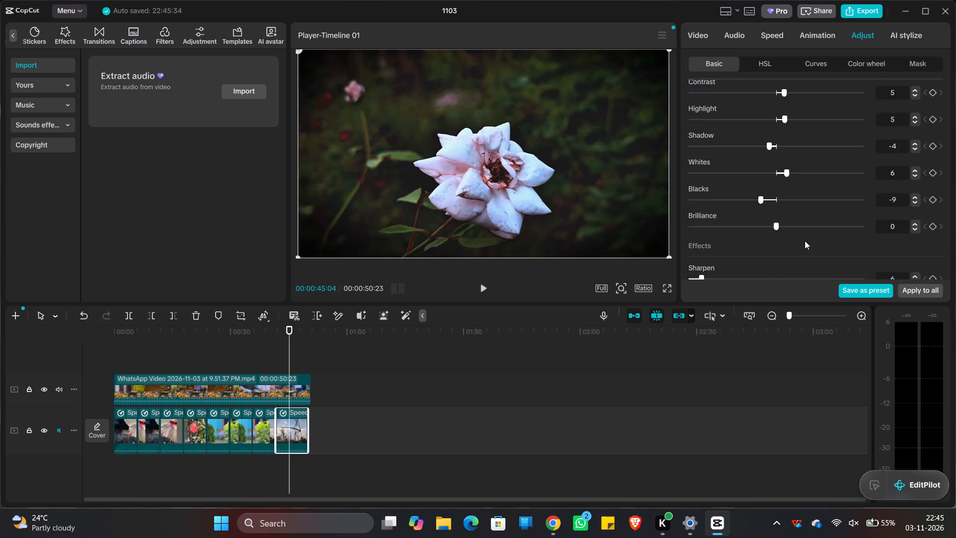
drag(776, 225, 825, 230)
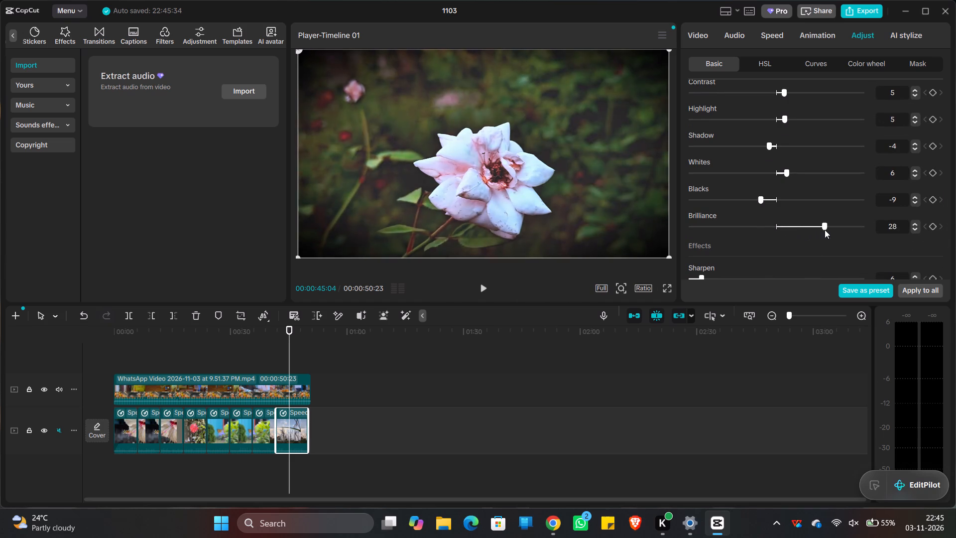
drag(825, 230, 776, 218)
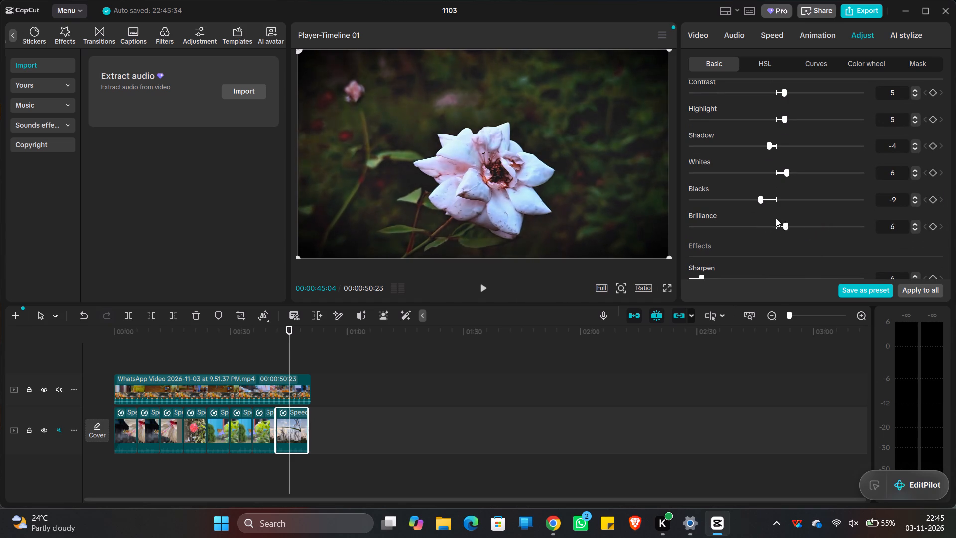
drag(776, 218, 717, 218)
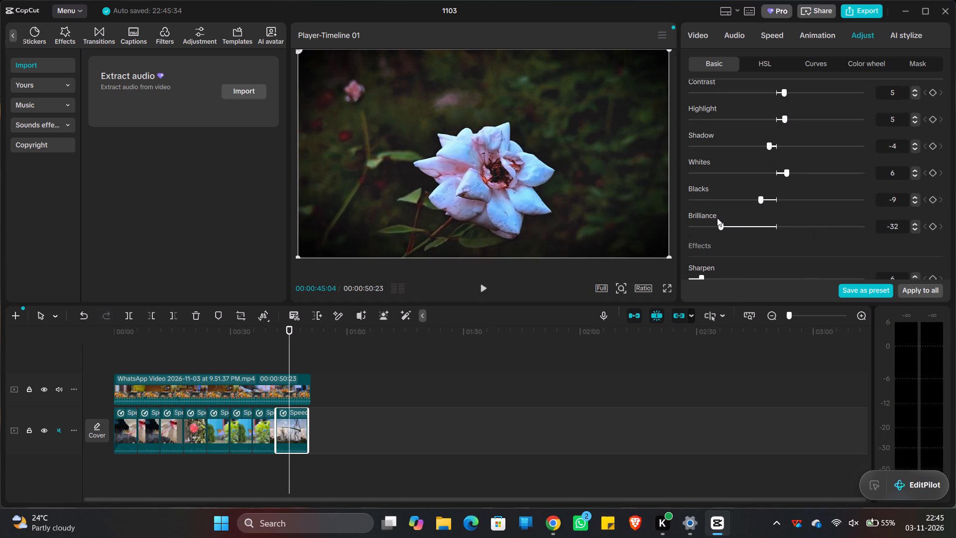
drag(717, 218, 761, 229)
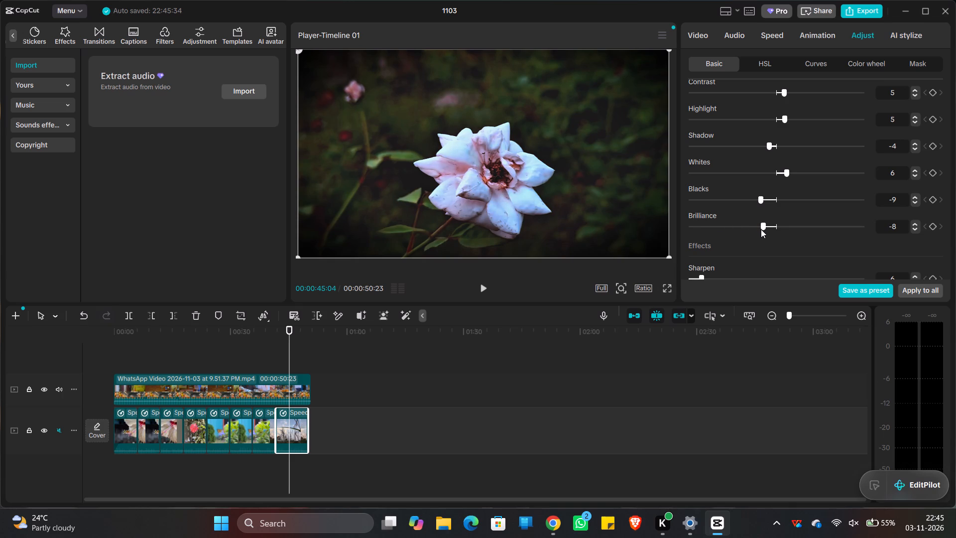
drag(761, 229, 783, 227)
drag(783, 227, 752, 227)
drag(752, 227, 742, 229)
drag(742, 229, 745, 230)
Set the last segment's blacks to -3 and its whites to 4.
drag(759, 195, 774, 201)
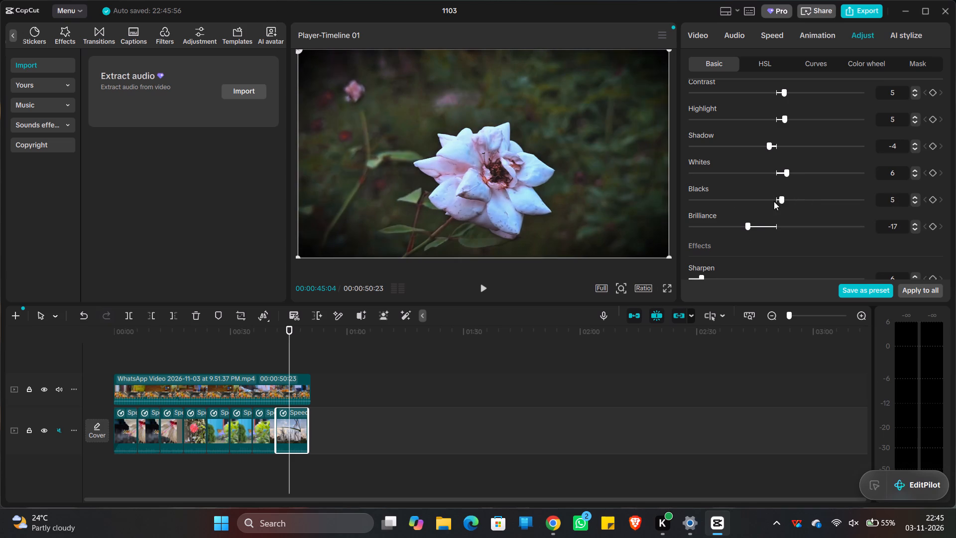
drag(774, 201, 769, 203)
drag(785, 171, 760, 176)
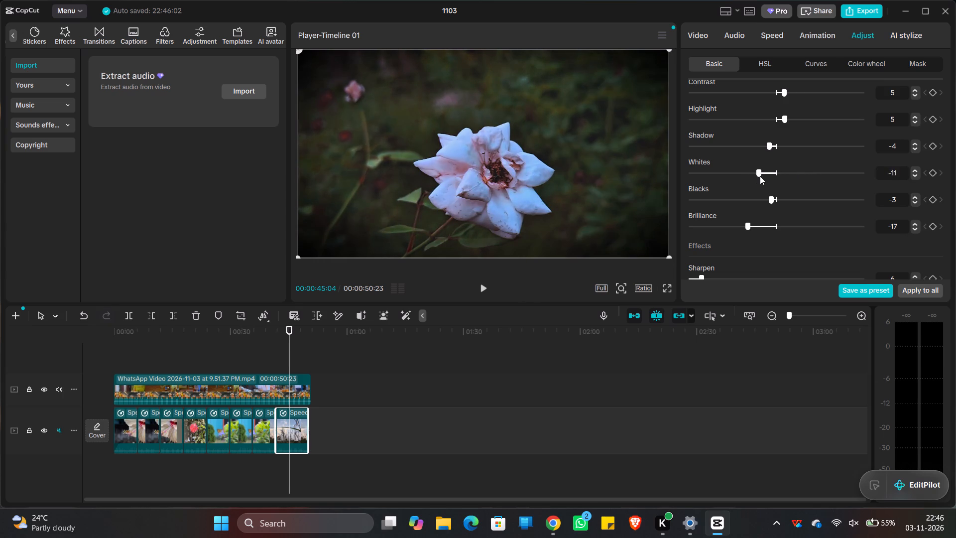
drag(760, 176, 780, 175)
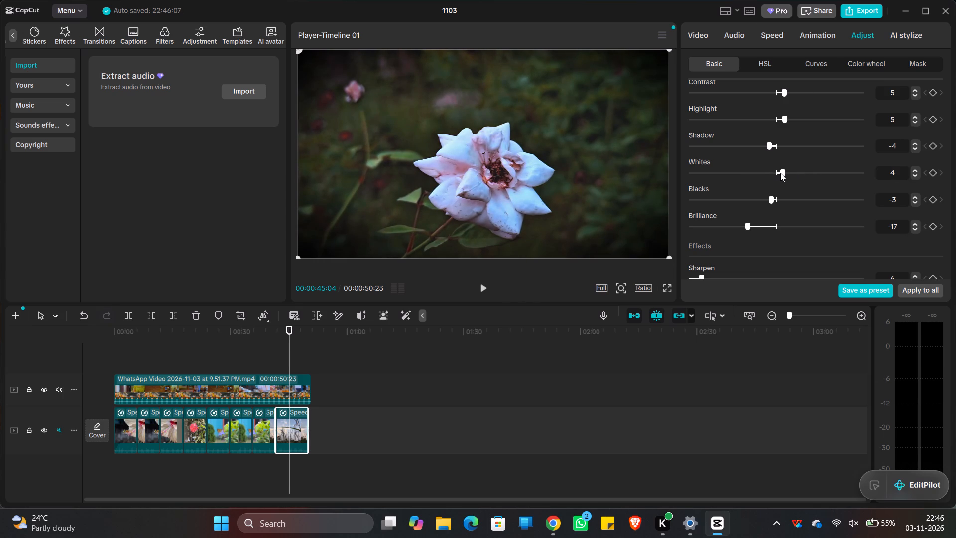
Lower the last segment's shadow to -11.
drag(765, 146, 743, 145)
drag(743, 145, 755, 145)
drag(755, 145, 755, 146)
Compare the last segment without a vignette and with stronger ones, and set its vignette to 13.
scroll(782, 158, down, 5)
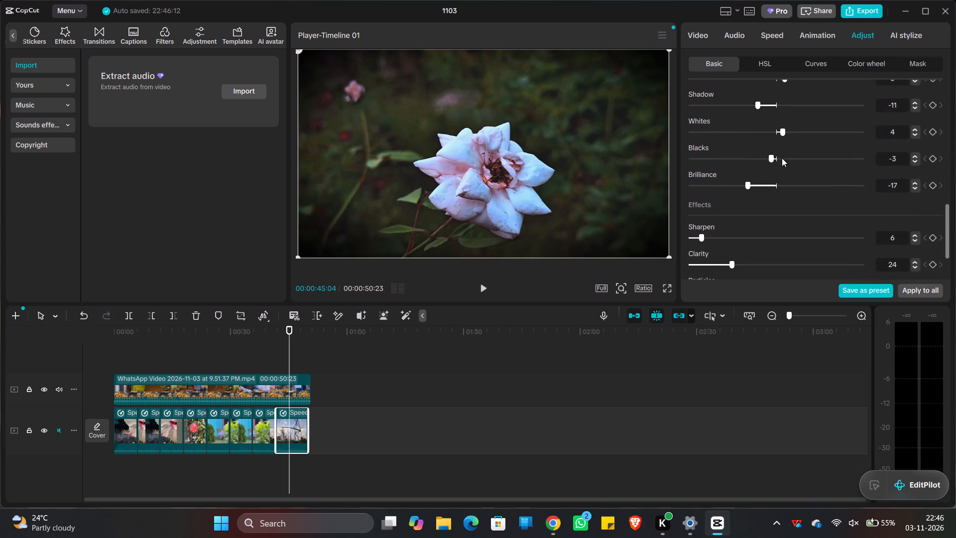
scroll(782, 158, down, 4)
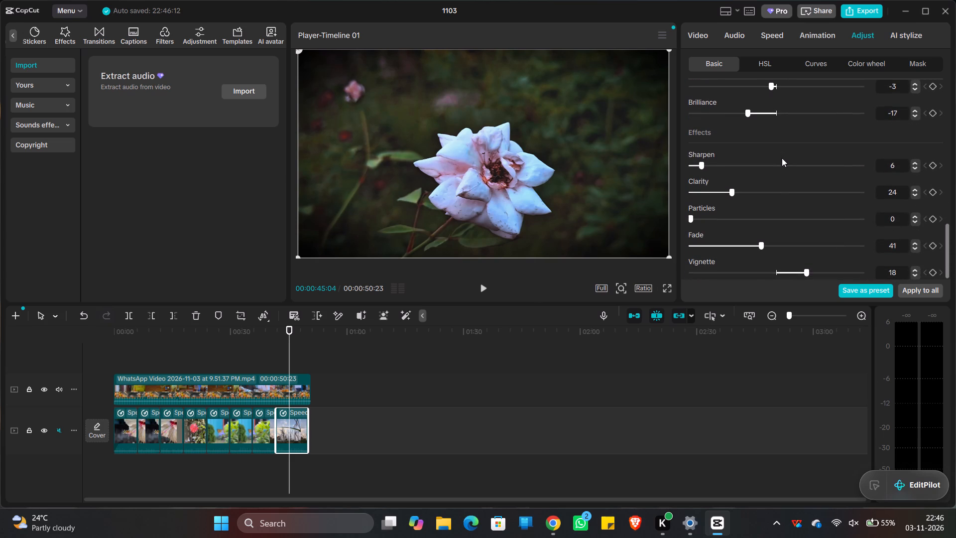
scroll(782, 158, down, 3)
drag(786, 270, 776, 269)
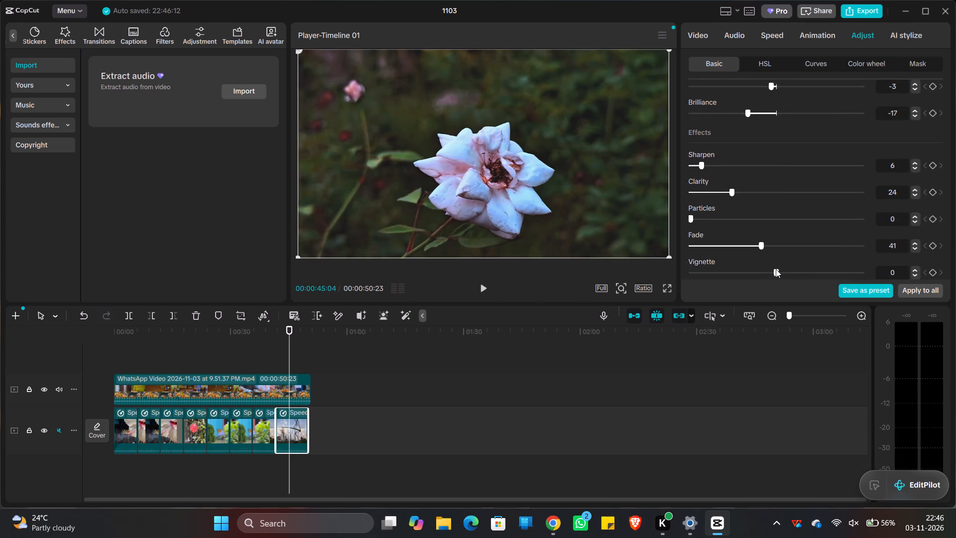
drag(776, 269, 792, 267)
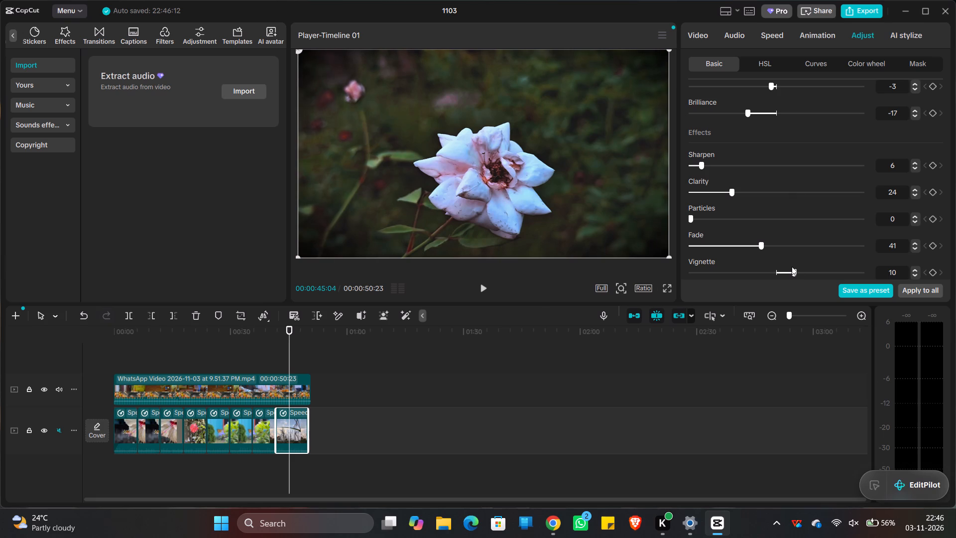
drag(792, 267, 802, 266)
drag(802, 266, 797, 267)
Try a stronger and a weaker fade on the last segment and set its fade to 14.
drag(763, 245, 801, 247)
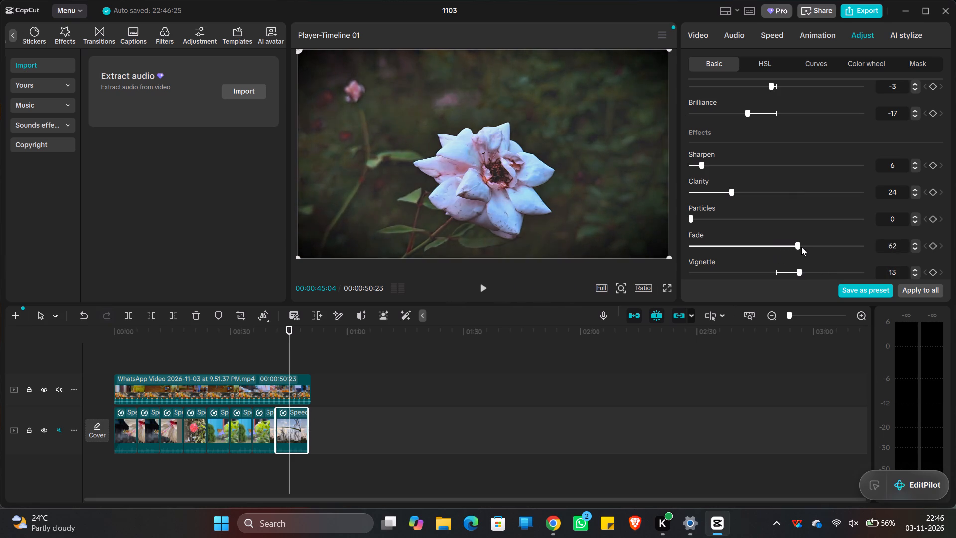
drag(801, 247, 703, 256)
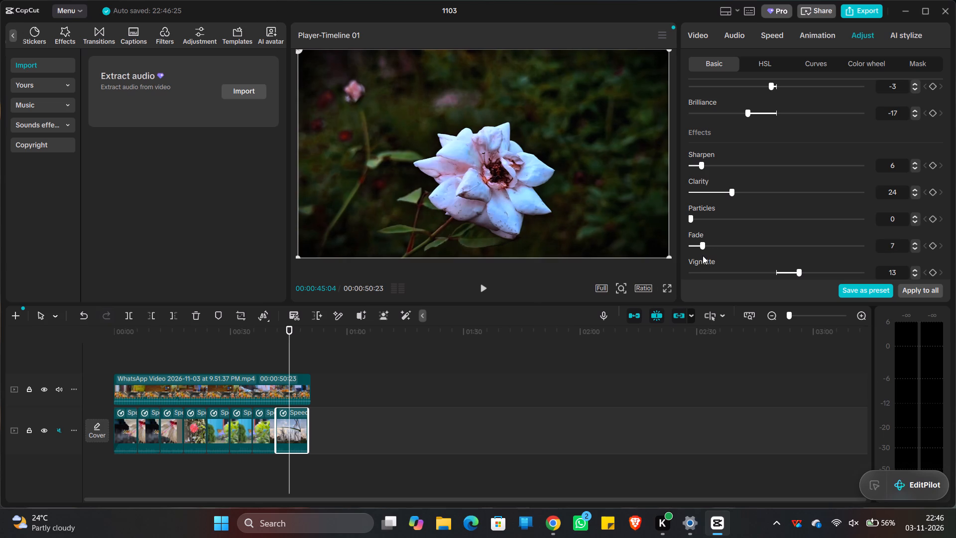
drag(703, 256, 717, 256)
Try stronger particles on the last segment and set its particles to 7.
drag(691, 218, 733, 225)
drag(733, 225, 730, 231)
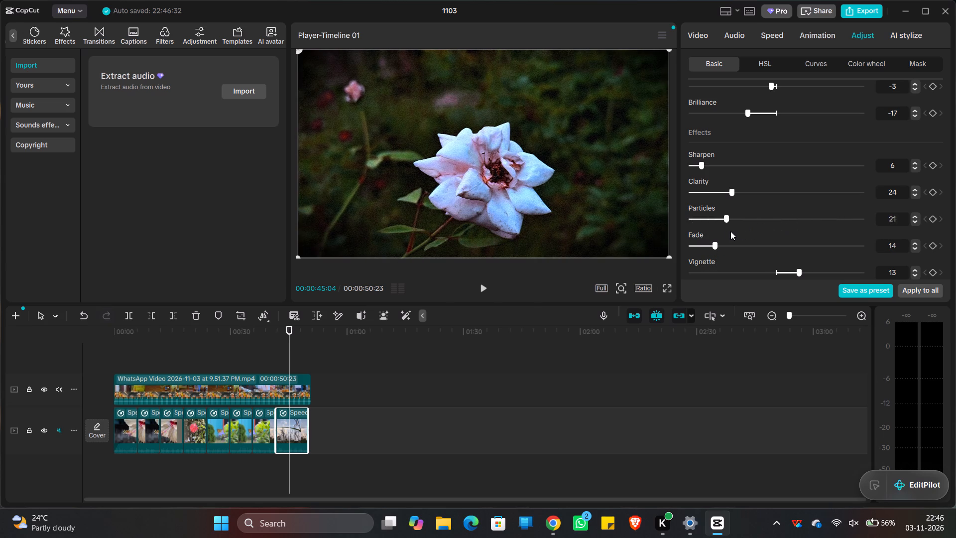
drag(730, 231, 711, 232)
drag(711, 232, 704, 227)
Compare several clarity strengths on the last segment and set its clarity to 10.
drag(725, 190, 747, 191)
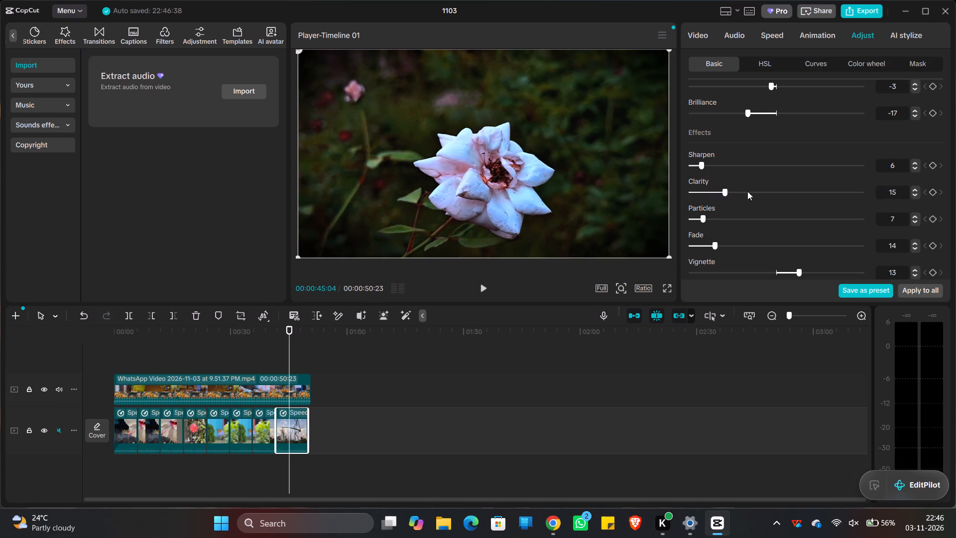
drag(747, 191, 729, 188)
drag(729, 188, 715, 196)
drag(715, 196, 705, 193)
scroll(743, 170, down, 2)
Play back the end of the timeline, from the grass-and-sky segment into the last flower segment, to review the colour adjustments.
click(452, 364)
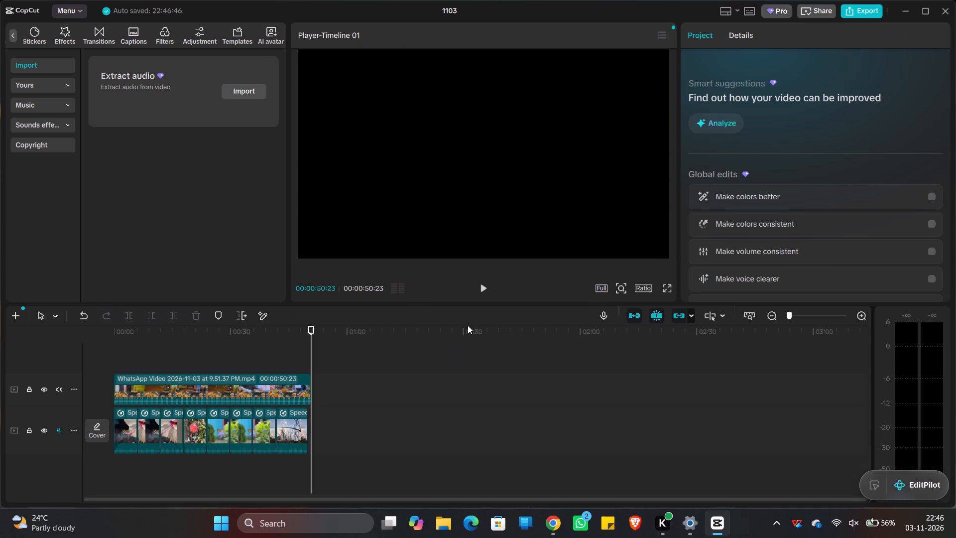
click(279, 347)
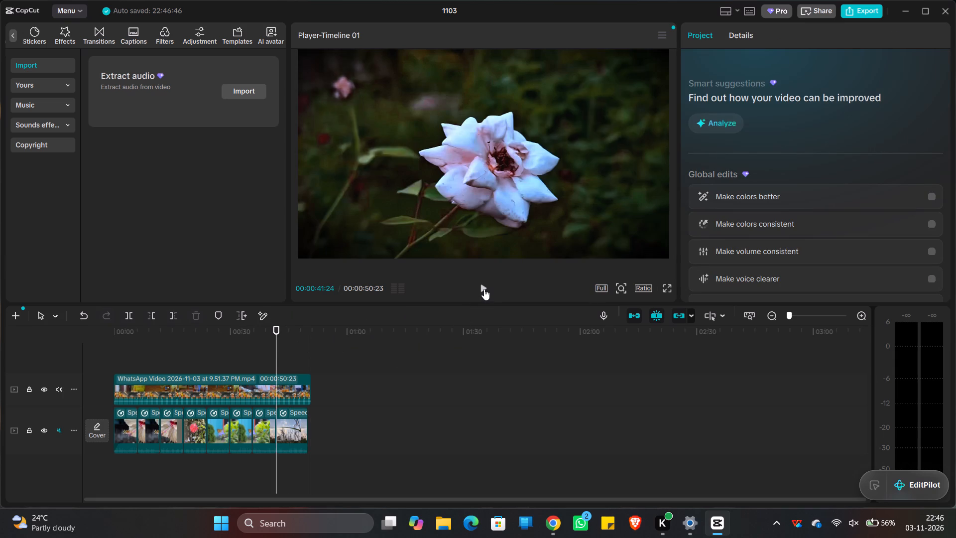
click(484, 289)
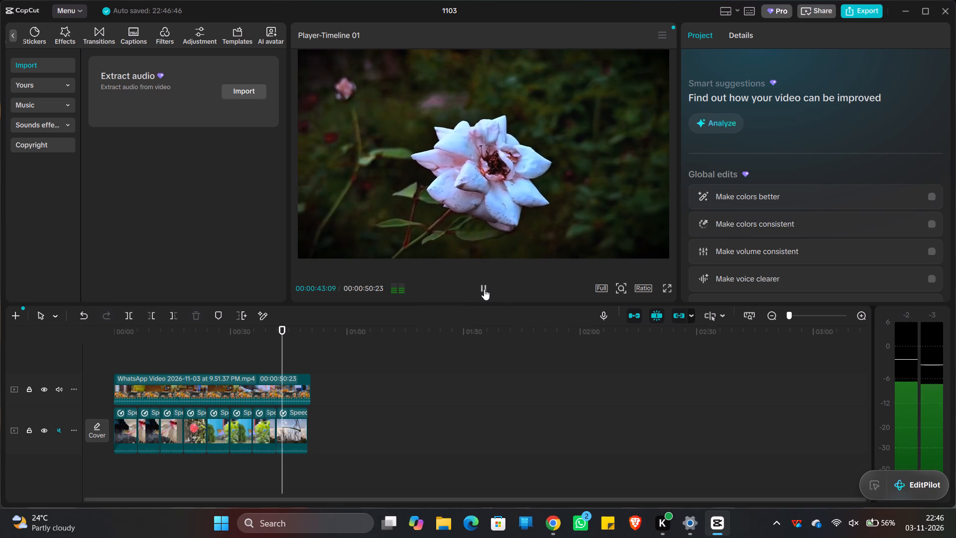
click(367, 343)
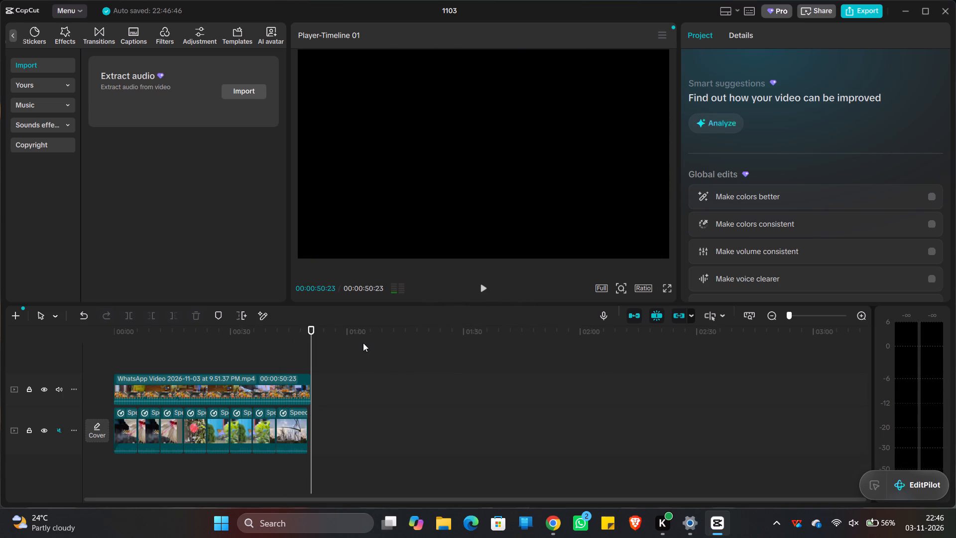
click(282, 352)
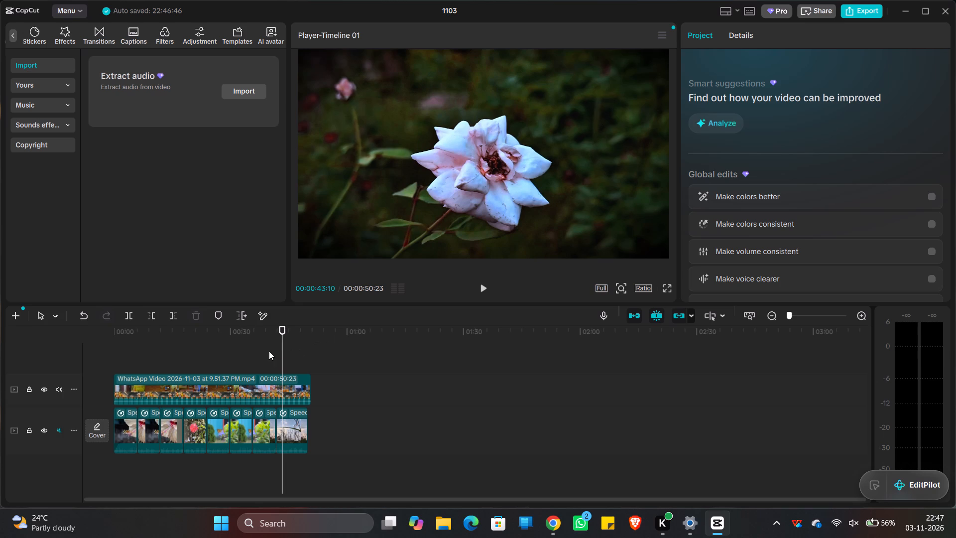
click(269, 351)
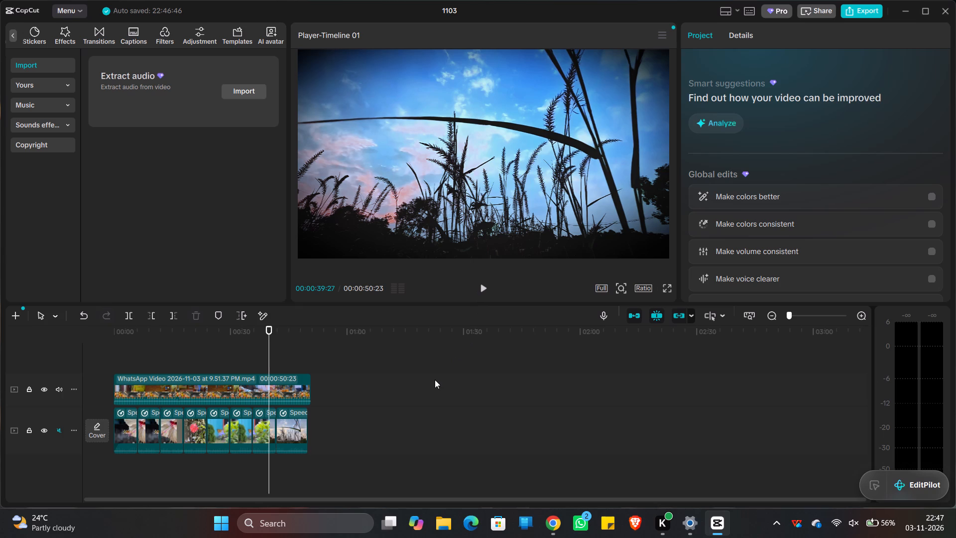
click(482, 289)
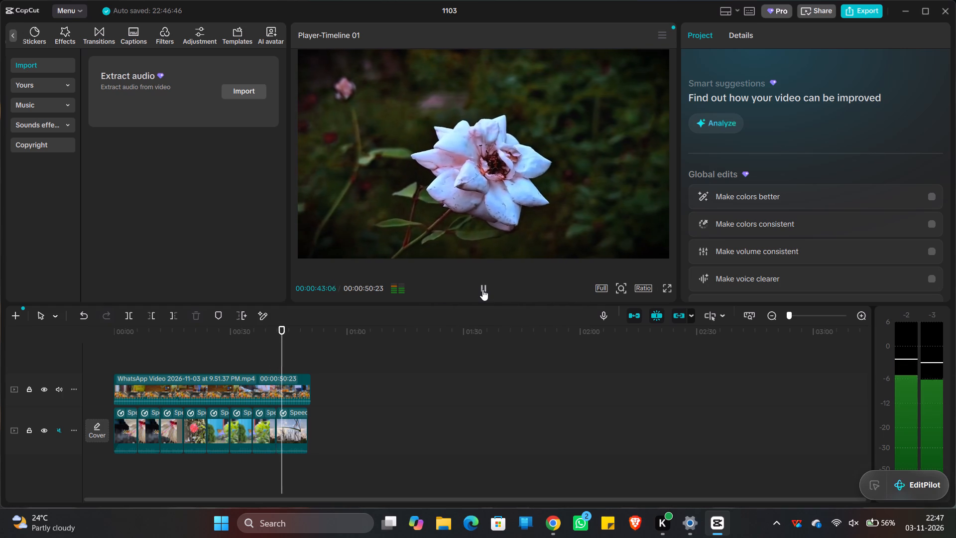
click(482, 289)
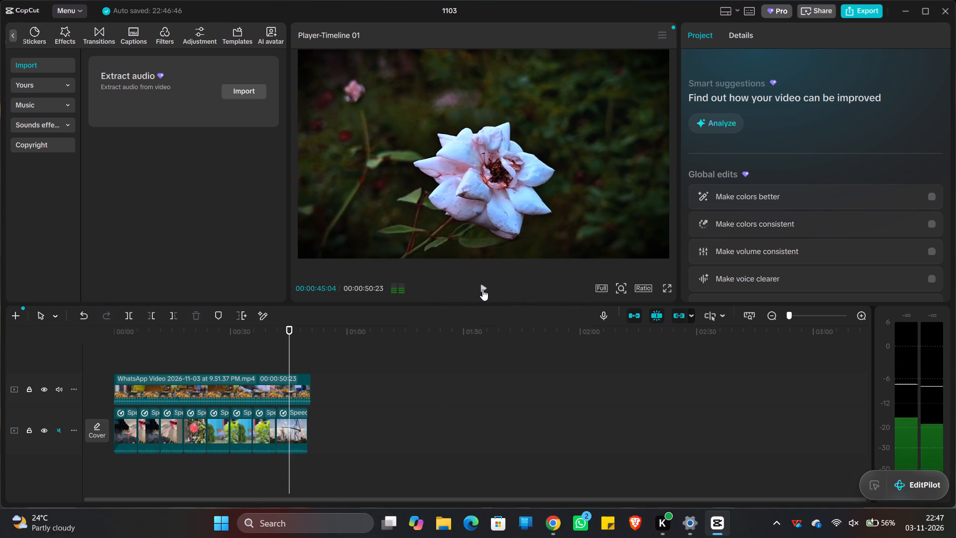
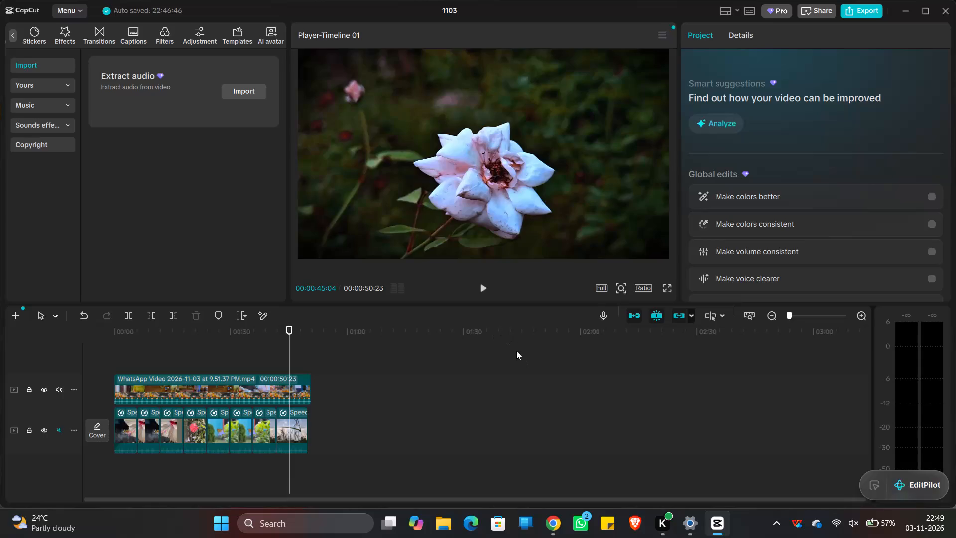
Play a little more of the last flower segment and scrub back through the middle segments to review their colours.
click(482, 288)
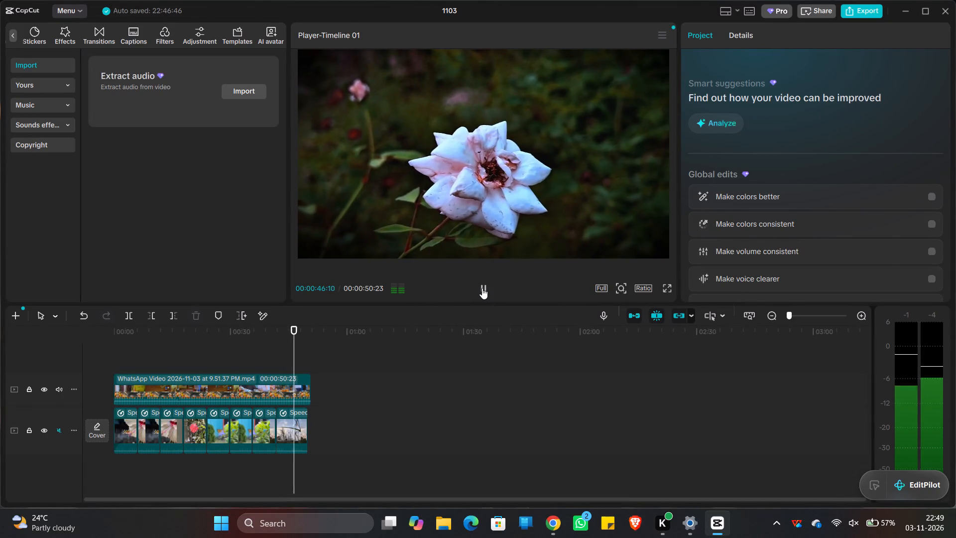
click(482, 288)
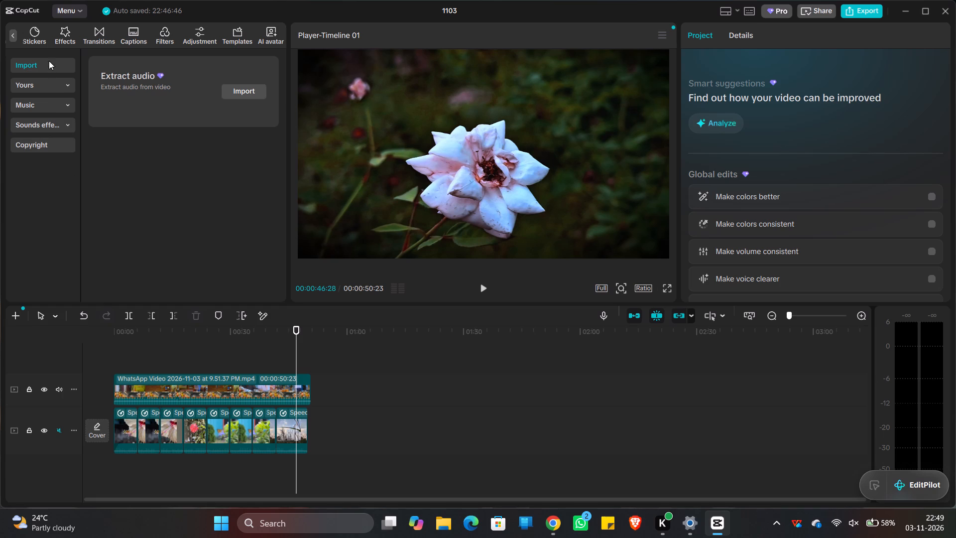
click(14, 35)
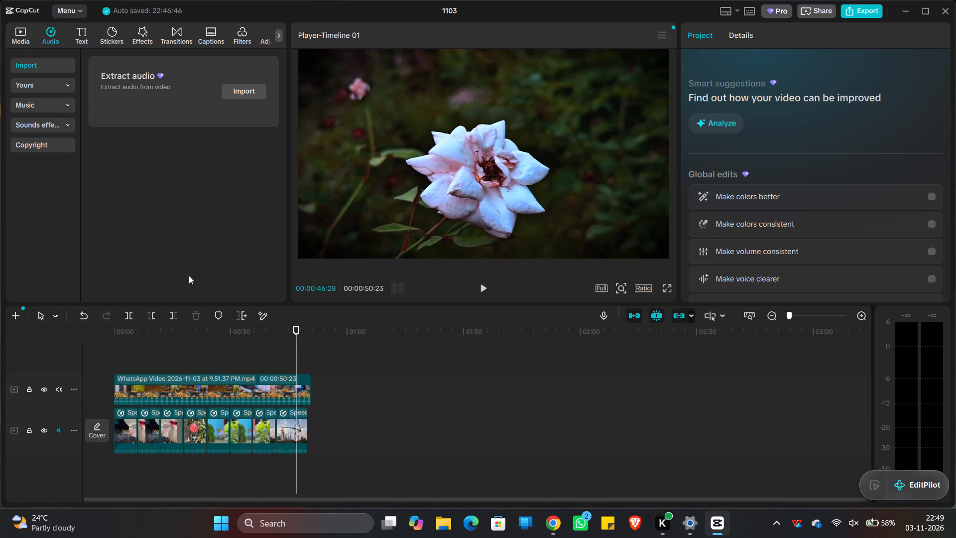
drag(237, 349, 202, 350)
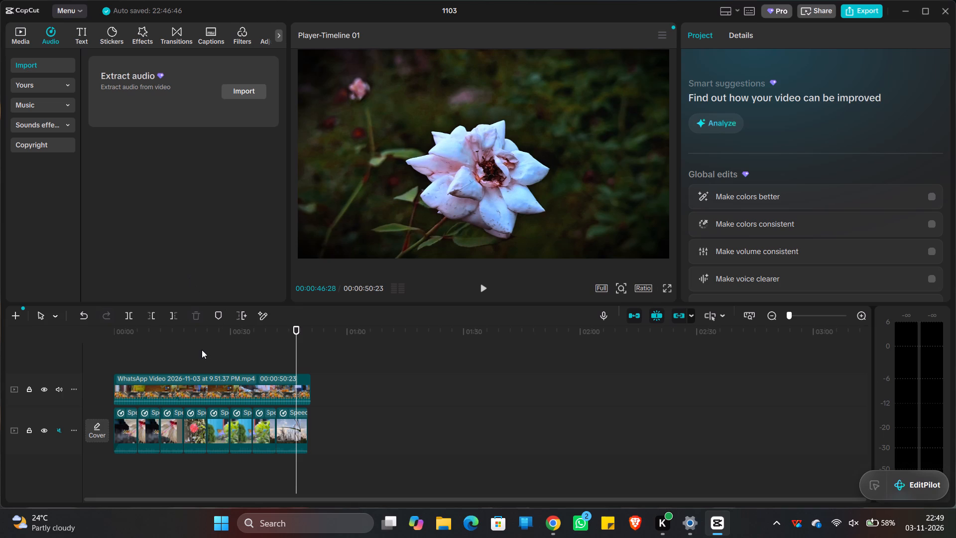
click(202, 350)
drag(202, 350, 197, 348)
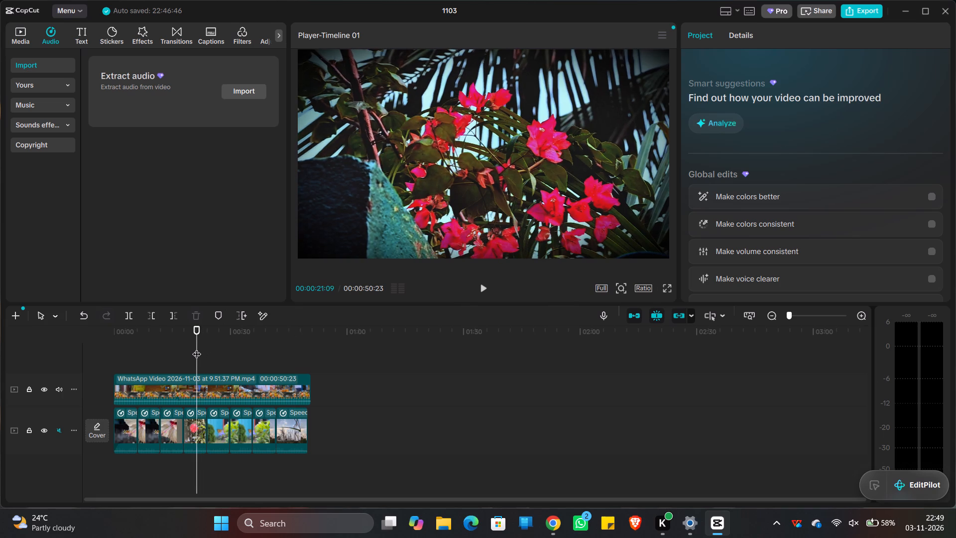
drag(197, 348, 186, 350)
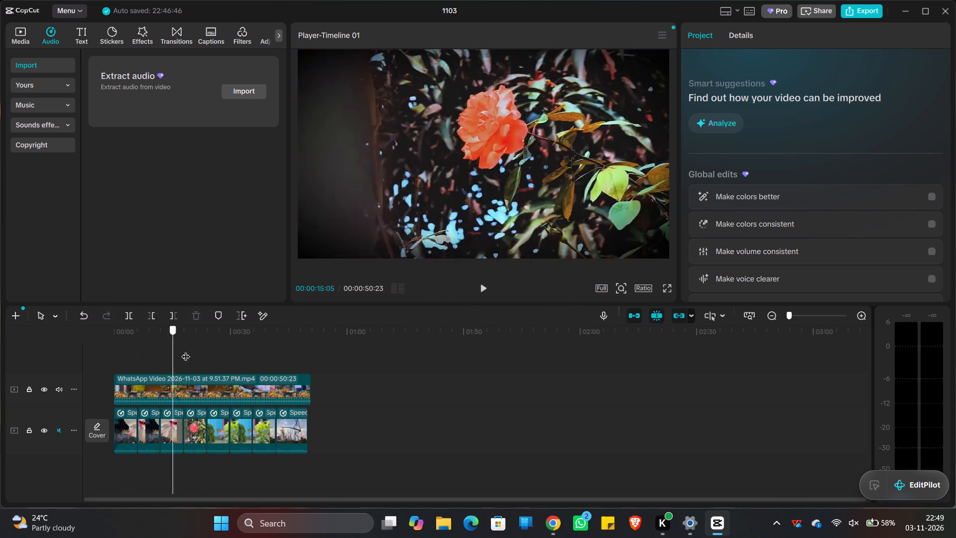
drag(186, 350, 218, 347)
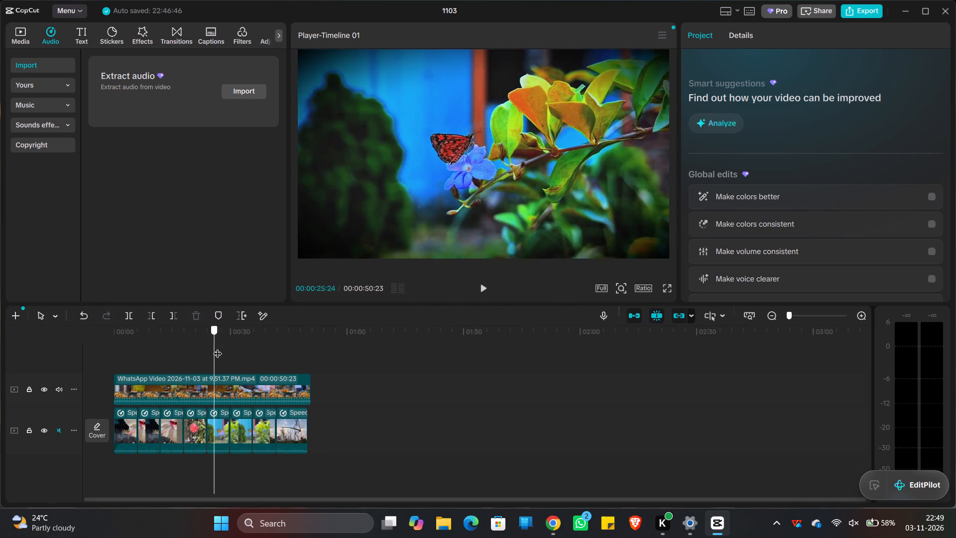
drag(218, 347, 239, 347)
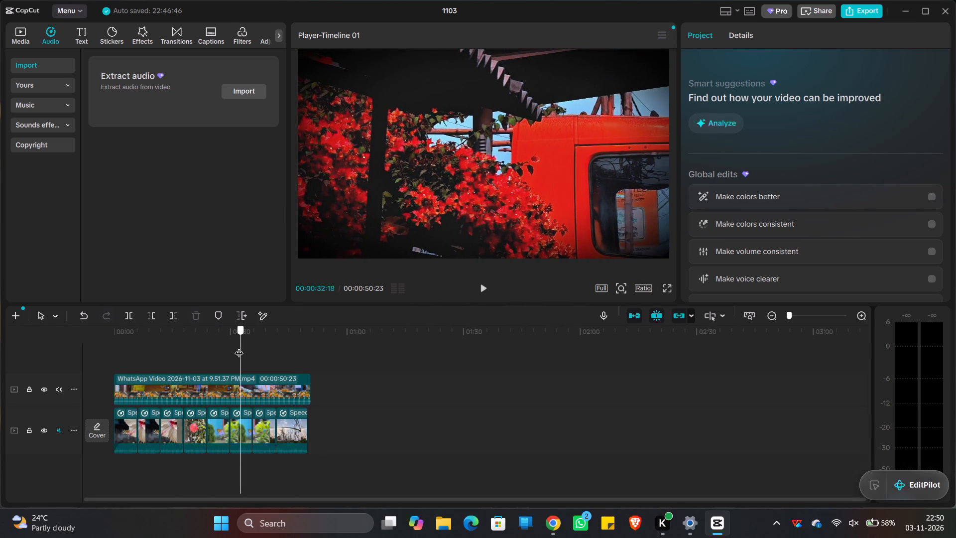
drag(239, 347, 237, 347)
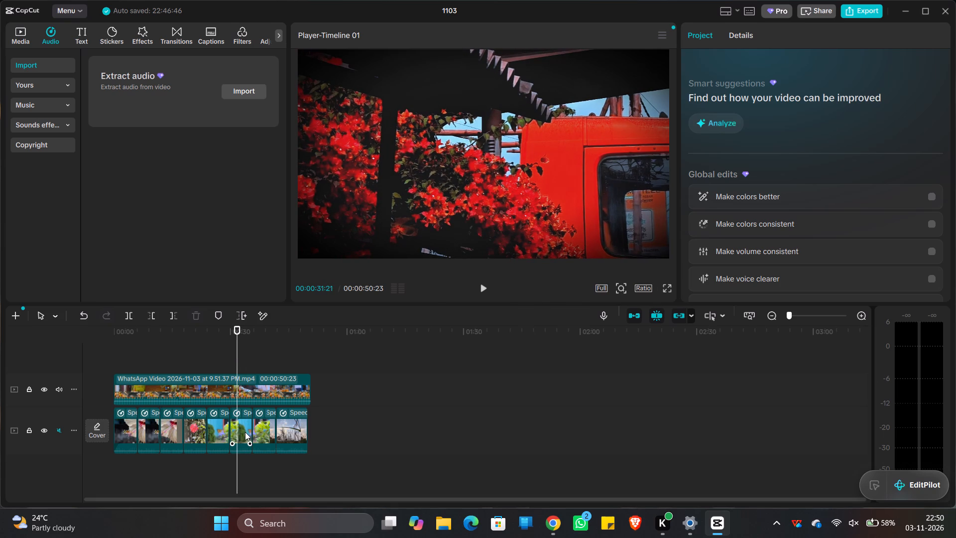
Reset the temperature and tint of the sixth segment, with the red flowers and orange truck, to 0.
click(242, 430)
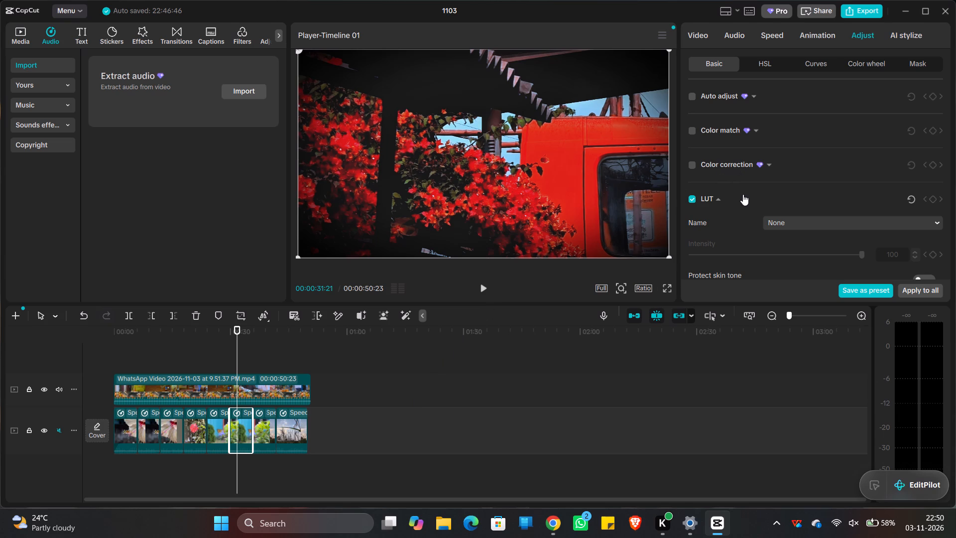
scroll(743, 194, down, 5)
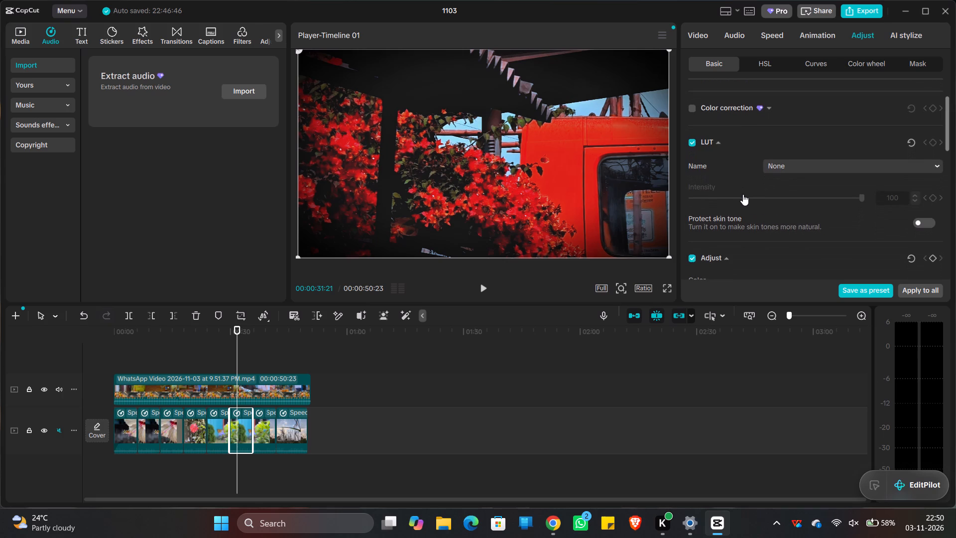
scroll(743, 194, down, 5)
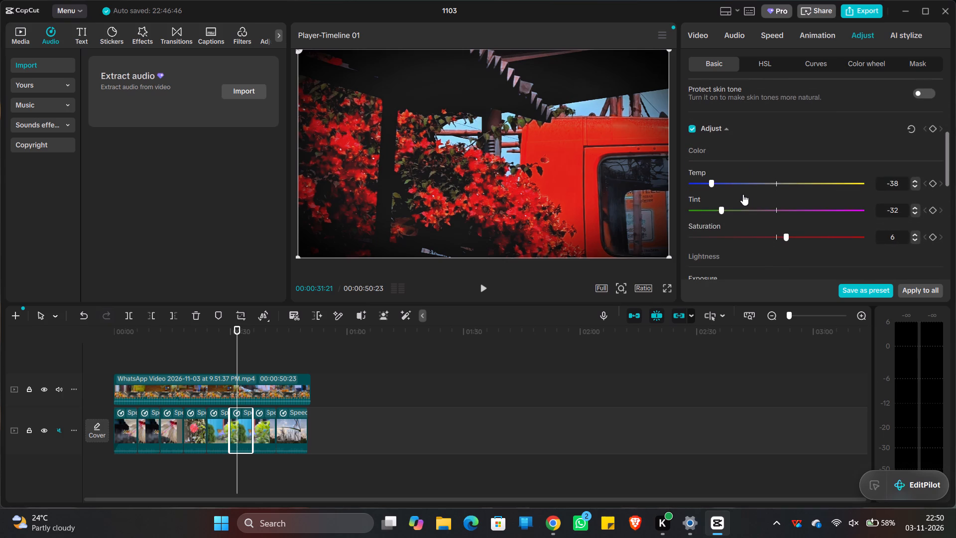
scroll(743, 194, down, 1)
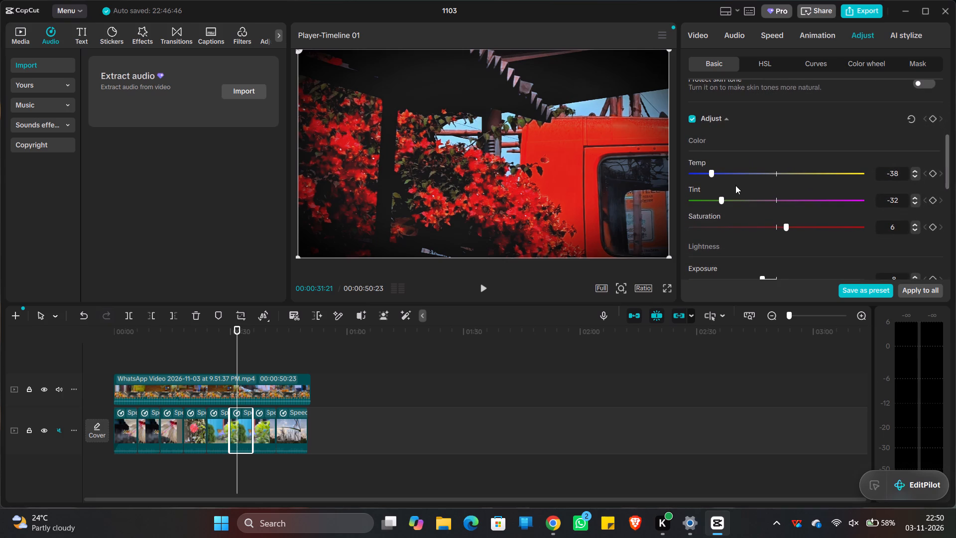
drag(714, 174, 772, 180)
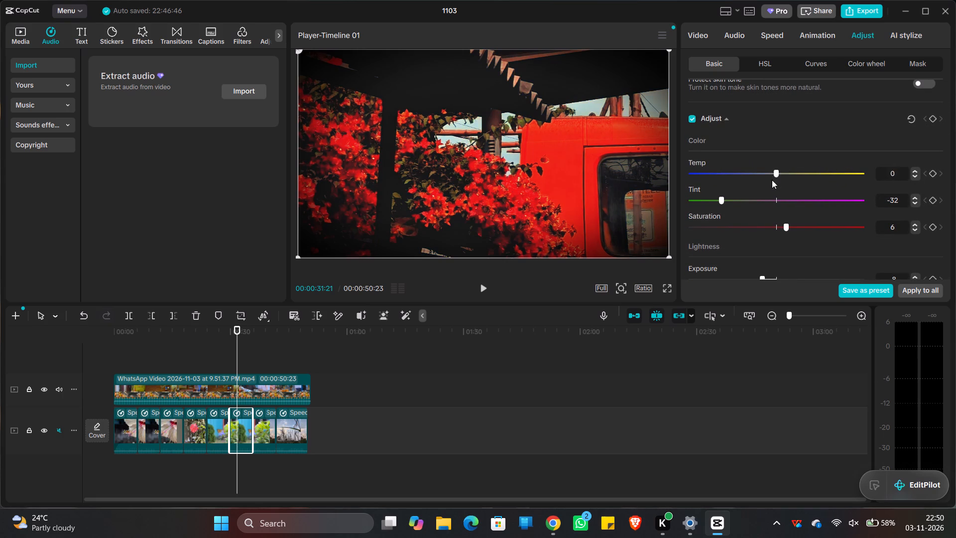
drag(772, 180, 777, 175)
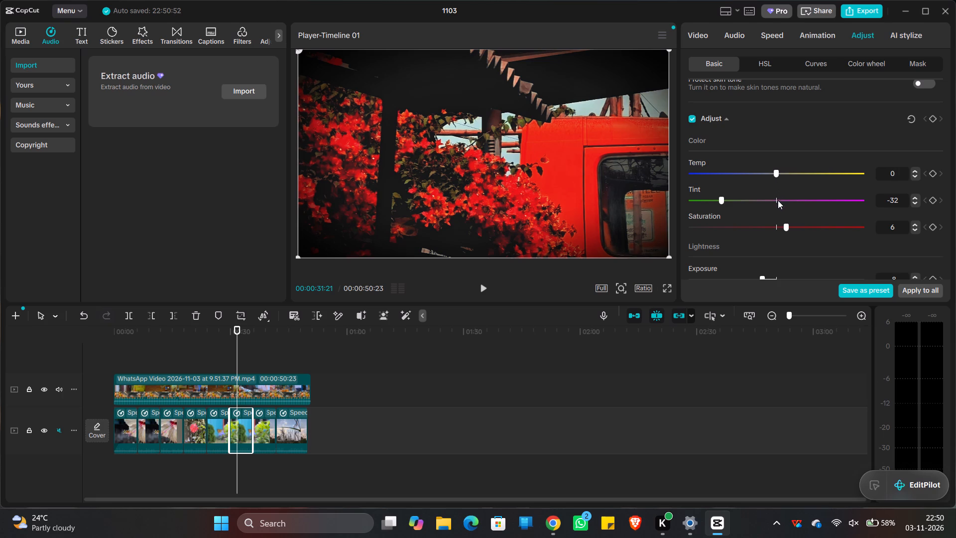
click(777, 198)
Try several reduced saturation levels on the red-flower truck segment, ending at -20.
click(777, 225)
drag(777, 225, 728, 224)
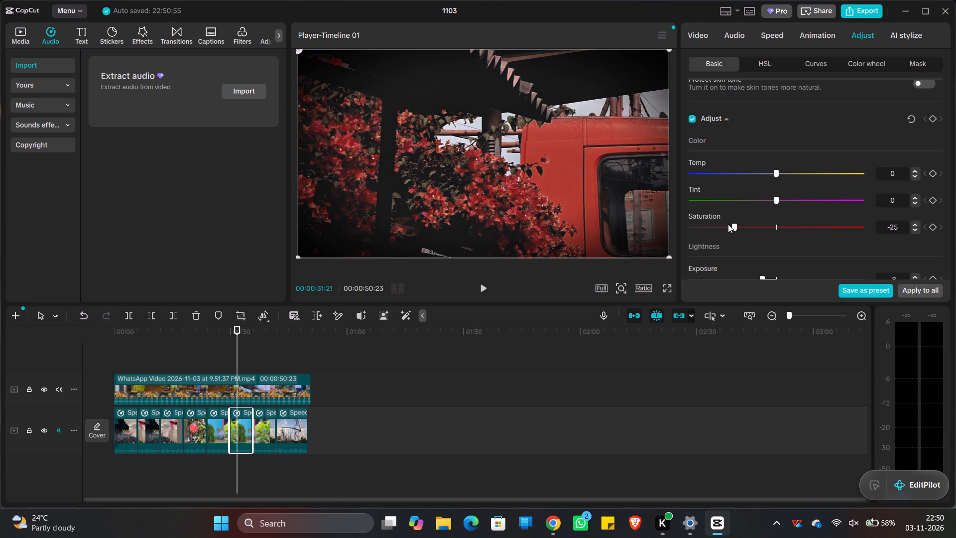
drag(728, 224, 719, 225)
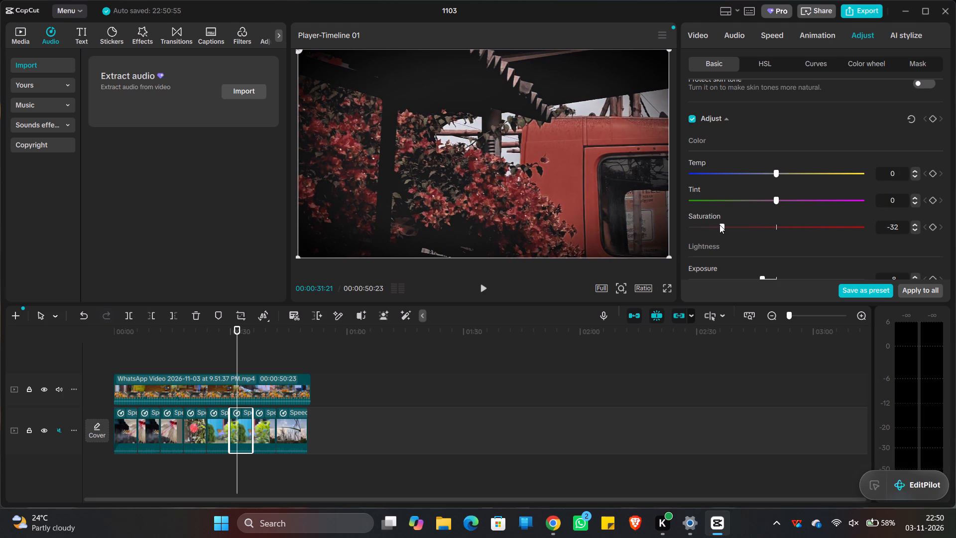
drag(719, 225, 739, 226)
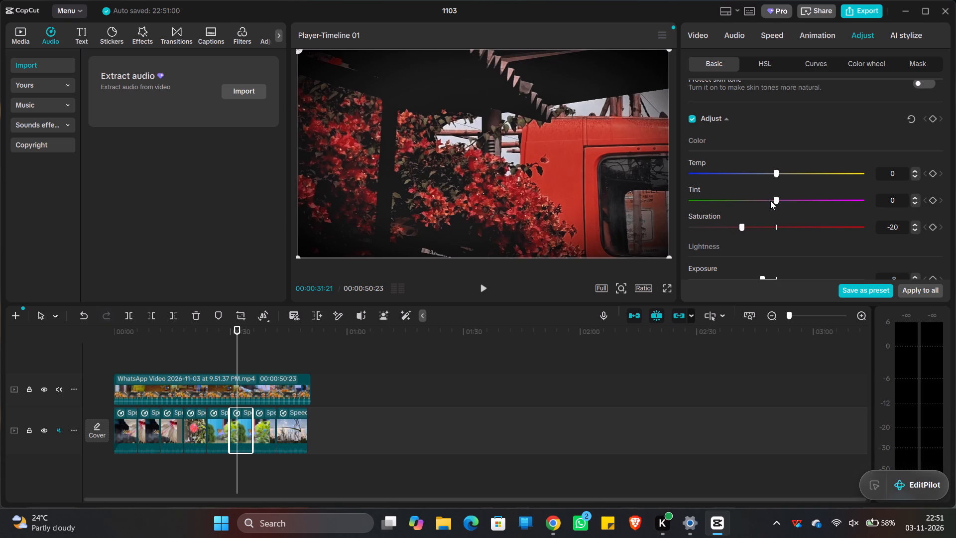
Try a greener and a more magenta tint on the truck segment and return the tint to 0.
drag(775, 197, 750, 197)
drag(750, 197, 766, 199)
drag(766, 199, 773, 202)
Try different contrast and exposure levels on the truck segment, and set contrast to 7 and exposure to -4.
scroll(773, 202, down, 4)
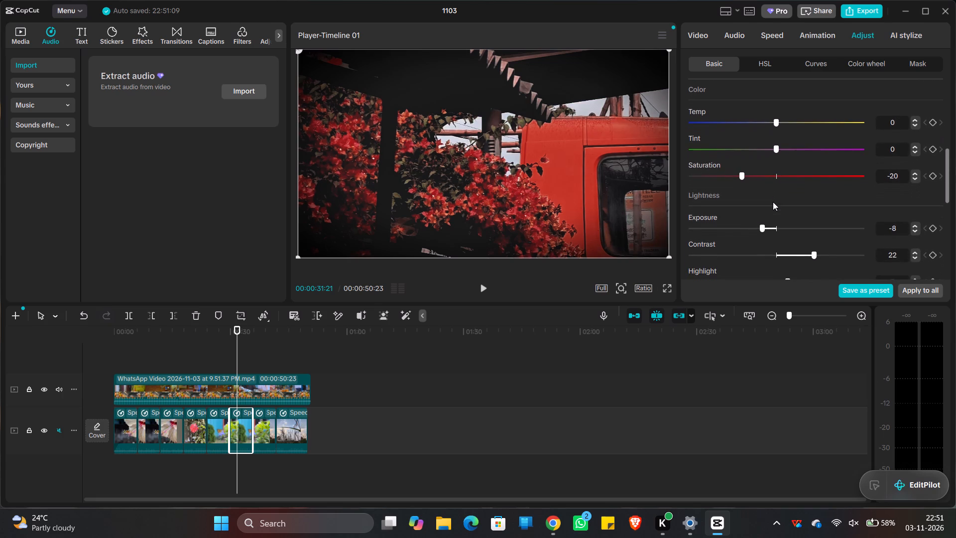
drag(812, 254, 752, 254)
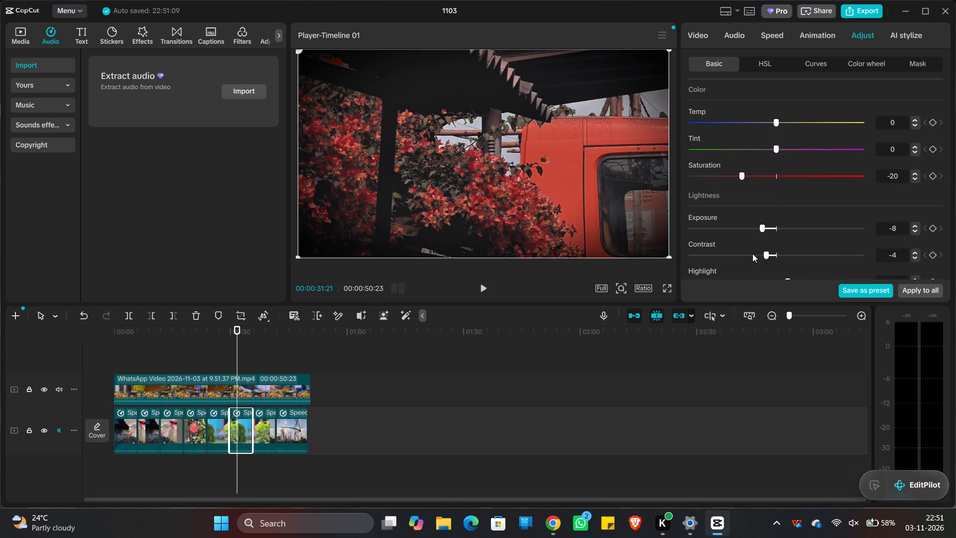
drag(752, 254, 785, 258)
drag(761, 226, 801, 228)
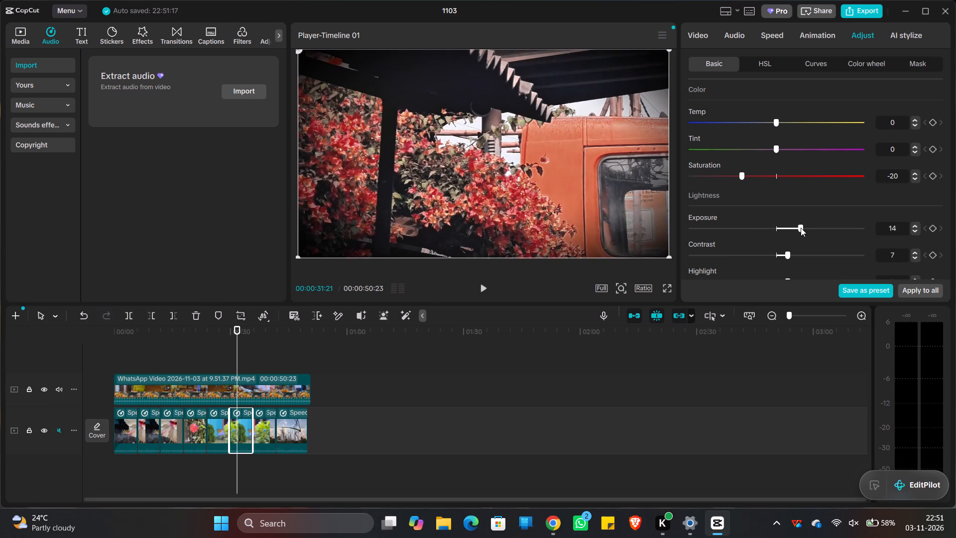
drag(801, 228, 768, 228)
Set the overall saturation of the truck segment to 0.
scroll(804, 211, up, 1)
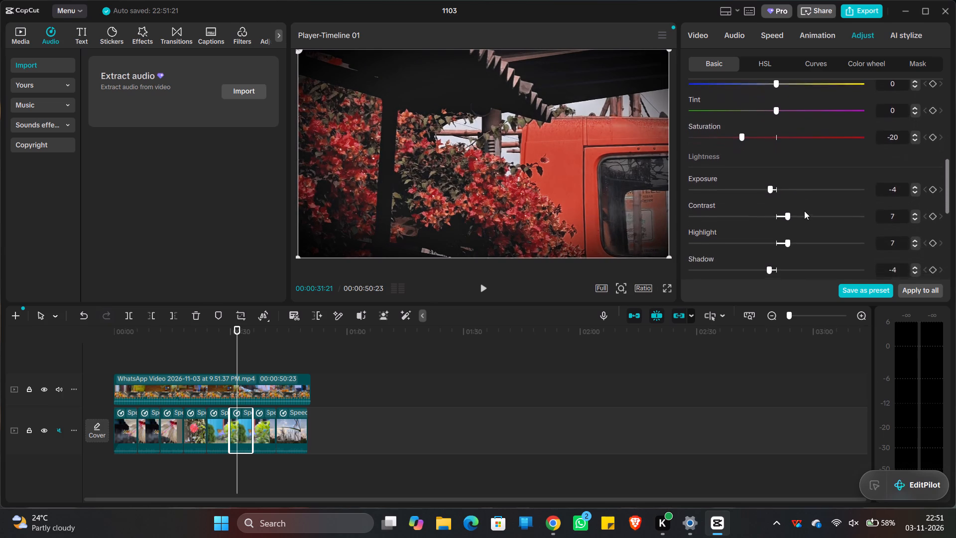
scroll(804, 211, up, 1)
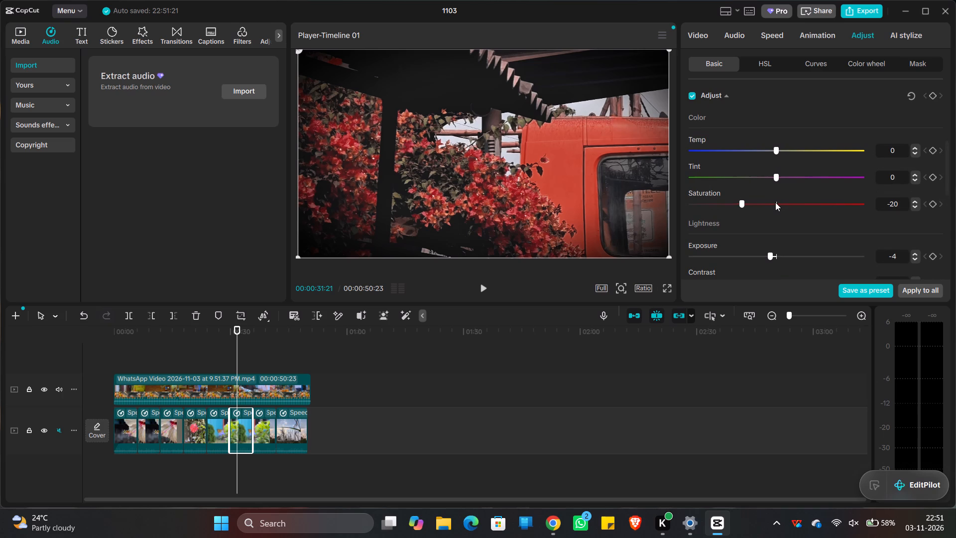
click(775, 202)
Set the truck segment's HSL red range to hue 0, saturation 3 and brightness 3.
scroll(770, 112, up, 1)
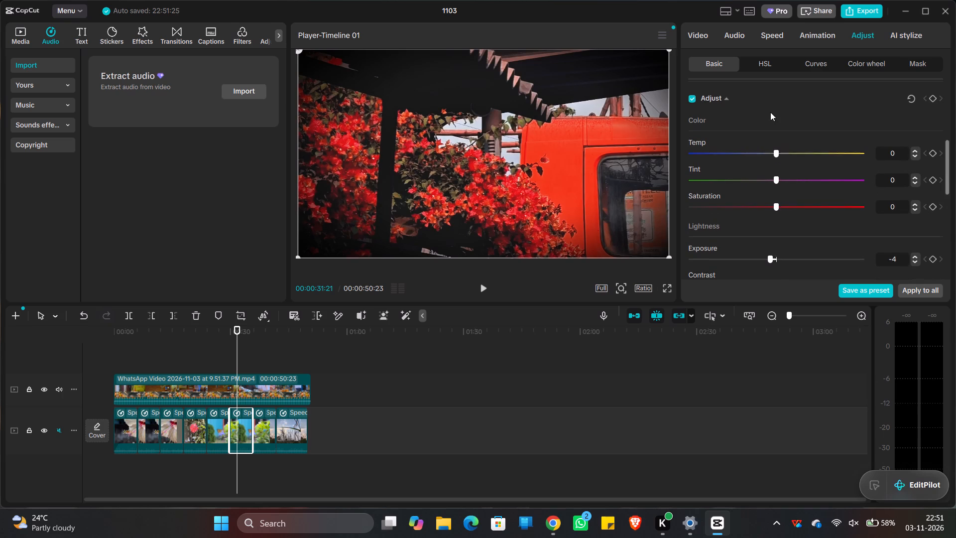
scroll(770, 112, up, 1)
click(762, 61)
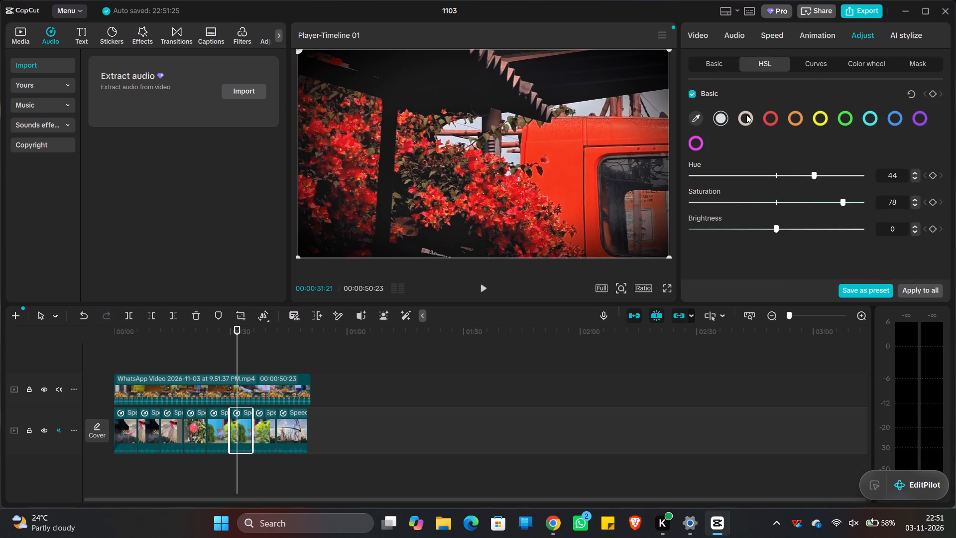
click(769, 120)
click(777, 202)
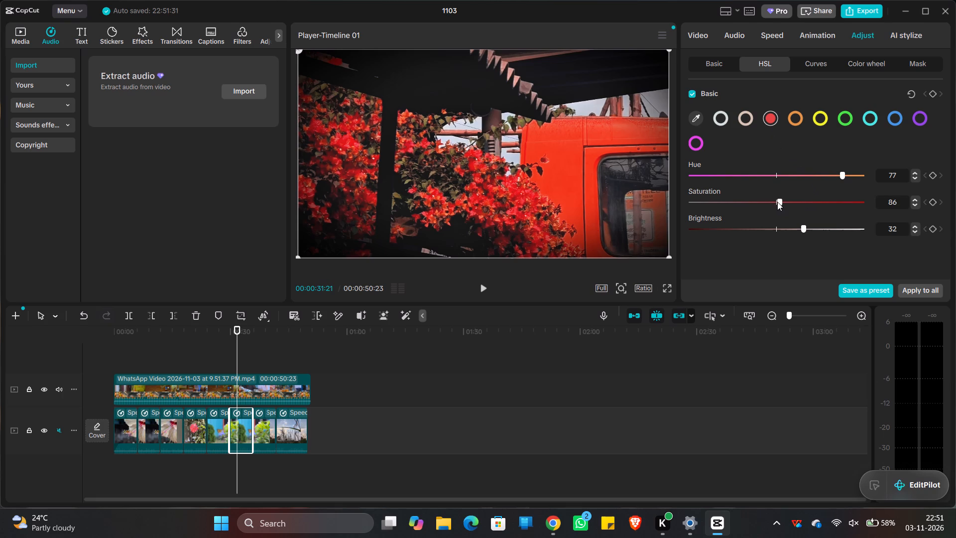
click(775, 174)
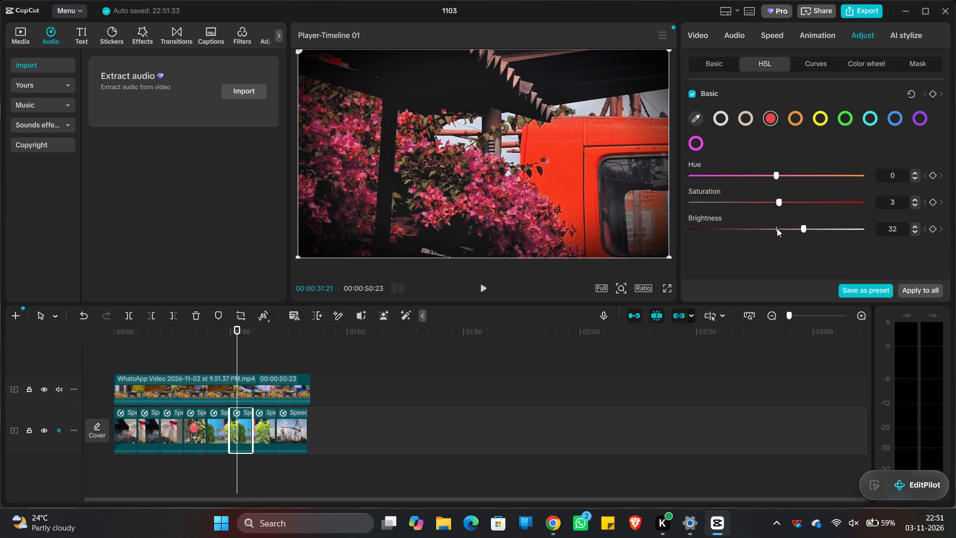
click(777, 228)
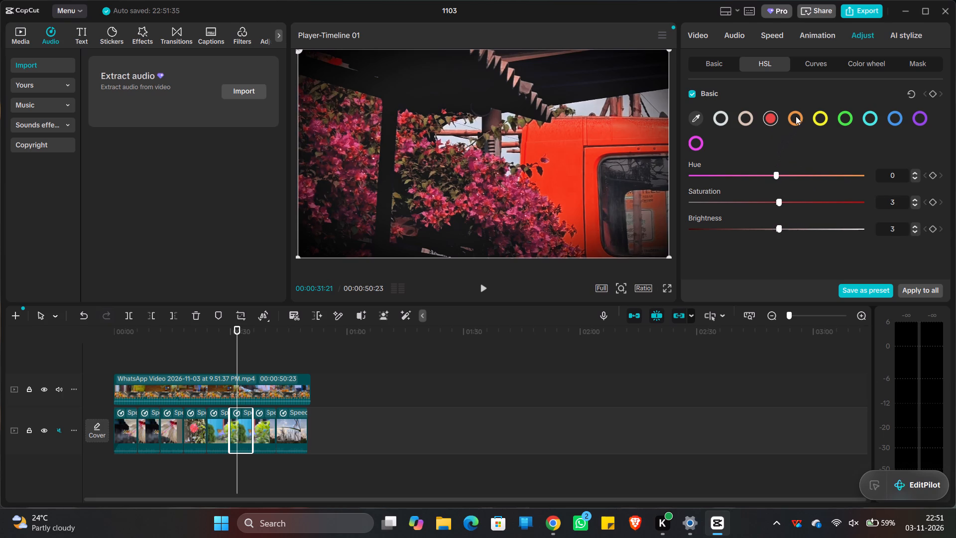
Set the truck segment's HSL orange range to hue 0, saturation 0 and brightness 3.
click(796, 116)
click(775, 174)
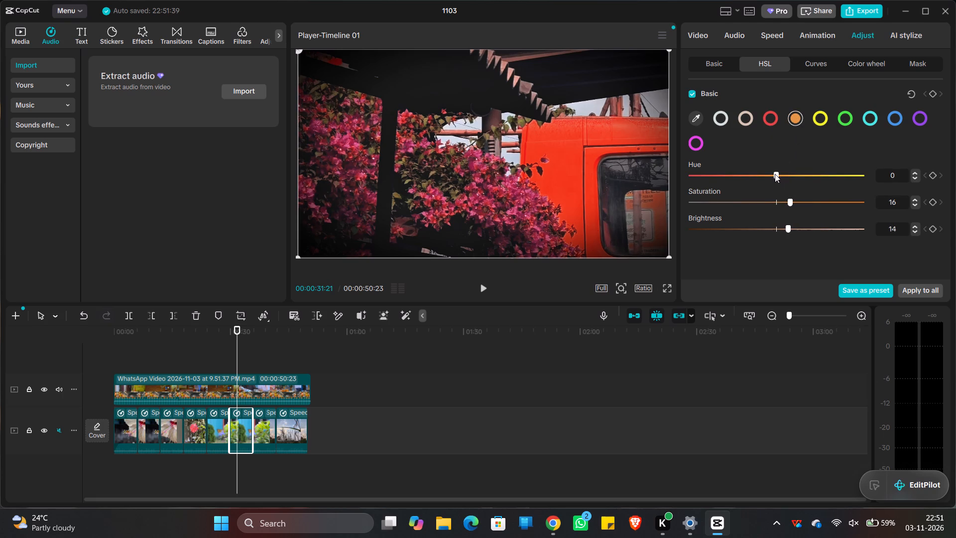
click(774, 200)
click(777, 228)
Shift the truck segment's HSL magenta range toward purple with hue -61, saturation 3 and brightness -32.
click(698, 142)
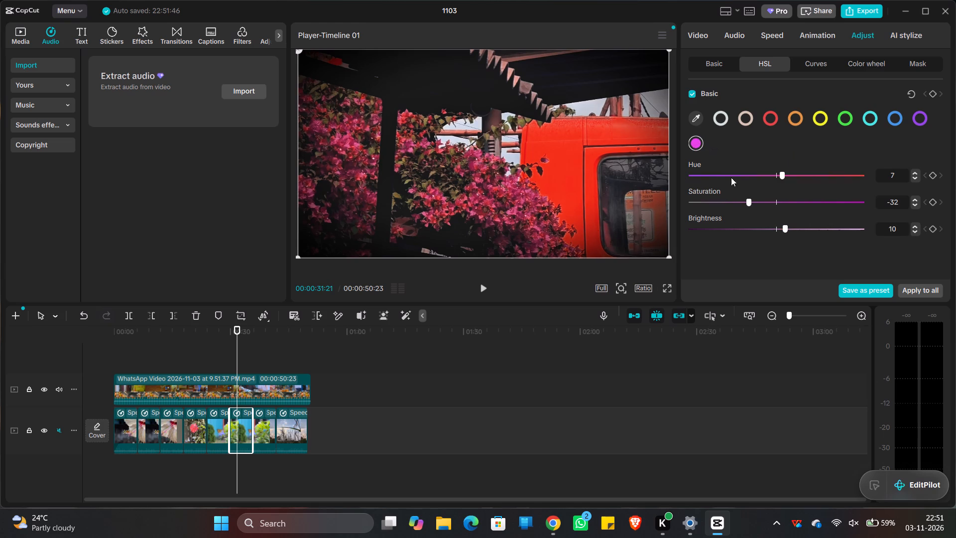
click(777, 200)
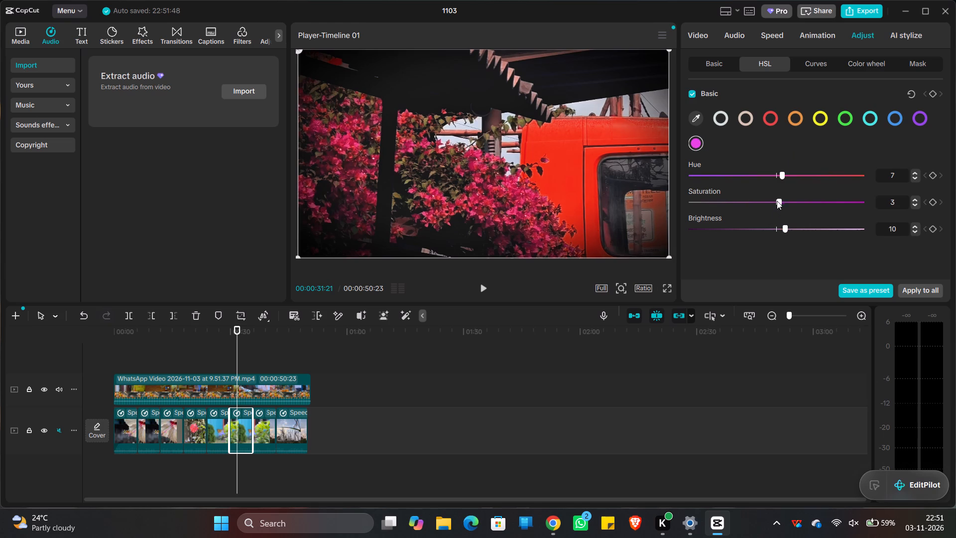
click(776, 228)
click(773, 175)
click(779, 199)
drag(775, 174, 707, 175)
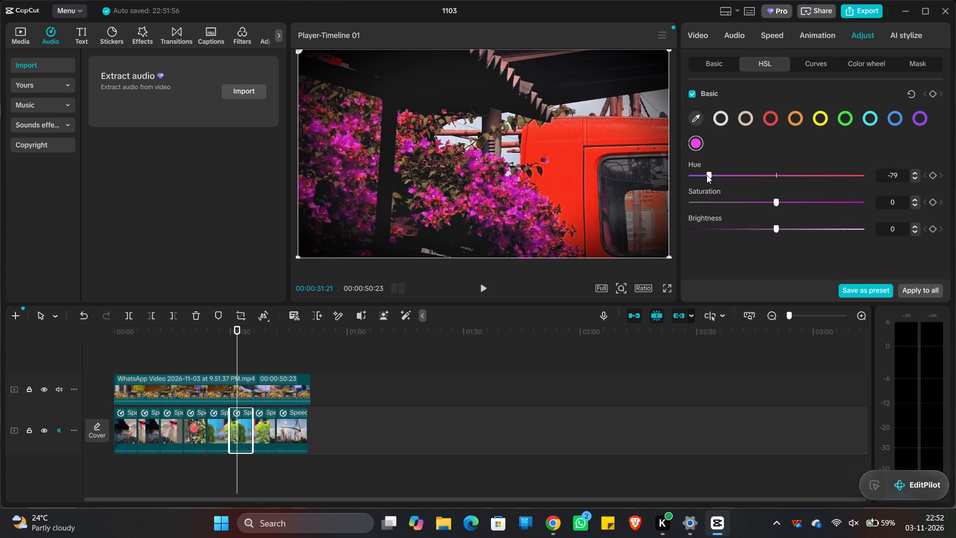
drag(707, 175, 721, 176)
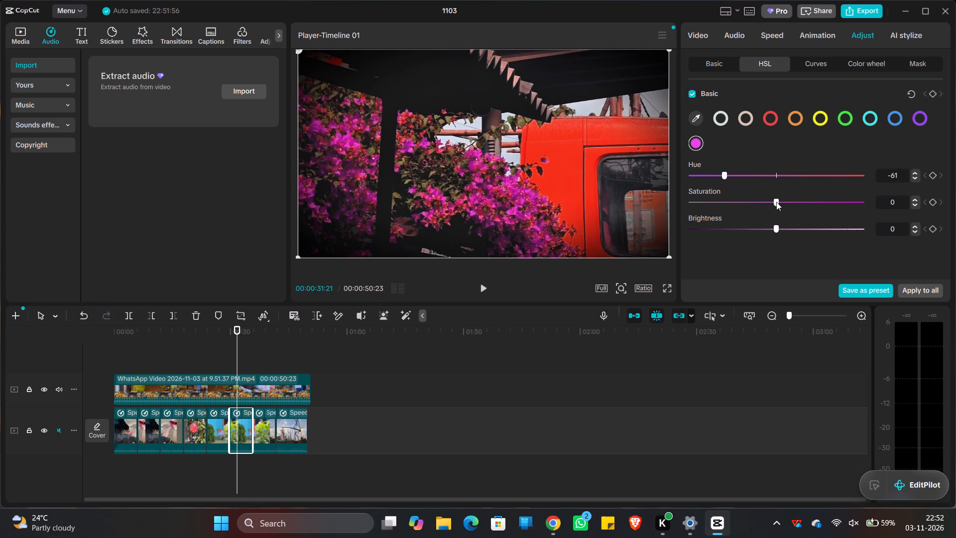
click(778, 202)
drag(773, 227, 756, 226)
drag(756, 226, 746, 226)
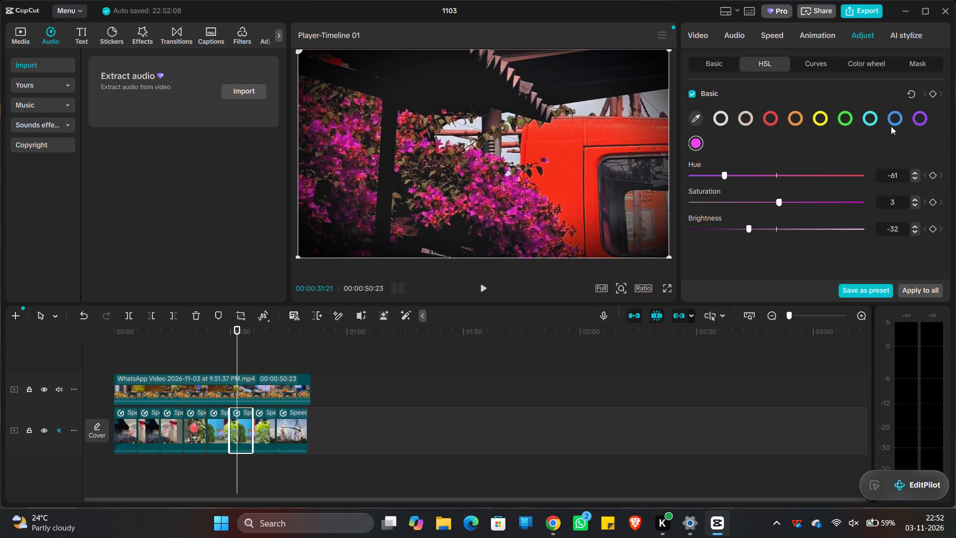
Set the truck segment's HSL purple range to hue 0, saturation 4 and brightness 0.
click(918, 120)
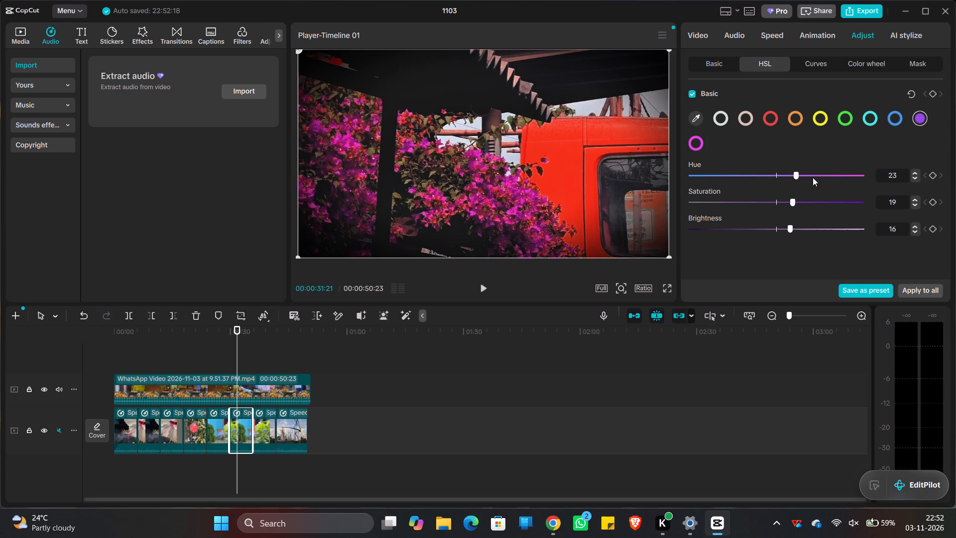
drag(796, 175, 760, 174)
drag(760, 174, 777, 180)
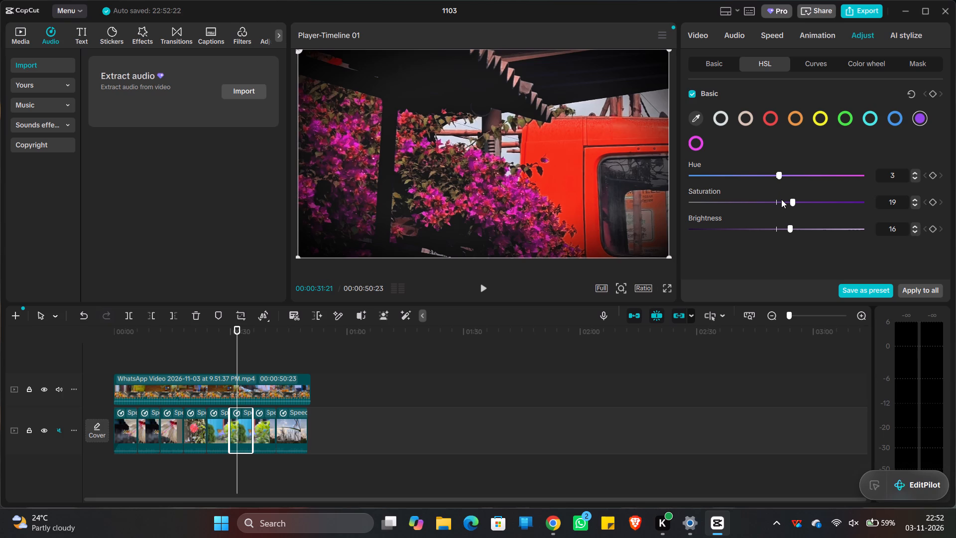
click(773, 202)
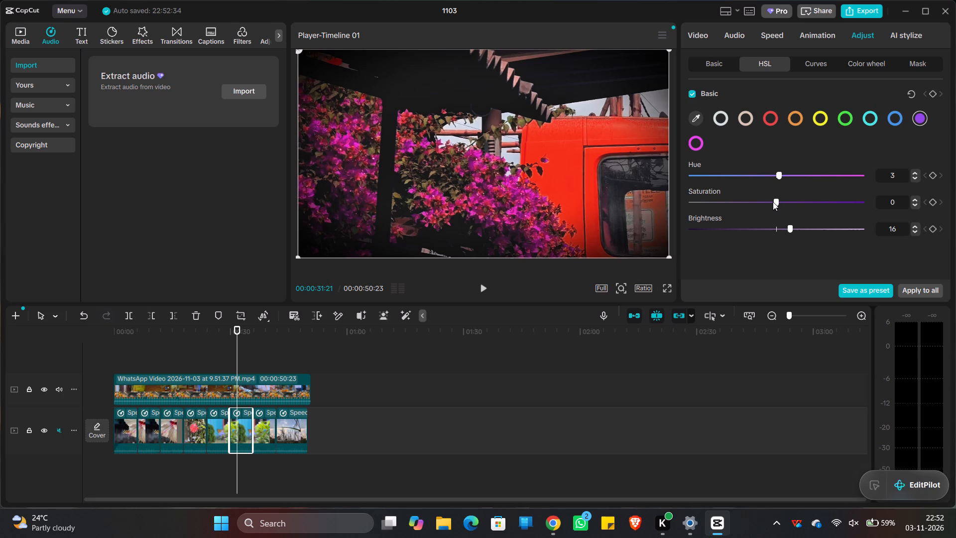
click(776, 202)
click(778, 228)
drag(777, 227, 770, 224)
drag(770, 224, 810, 223)
drag(810, 223, 772, 224)
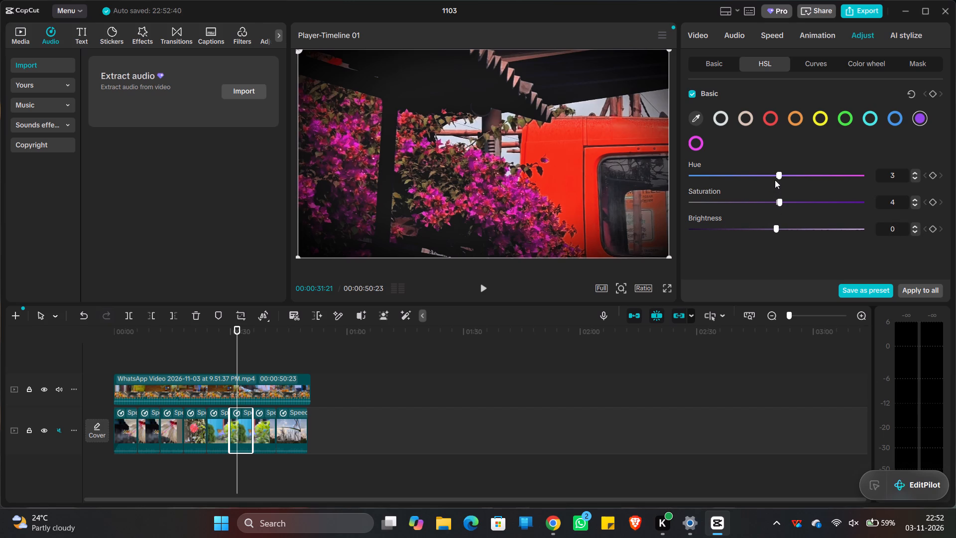
click(778, 175)
Set the truck segment's HSL green range to hue 72, saturation 52 and brightness 43.
click(845, 119)
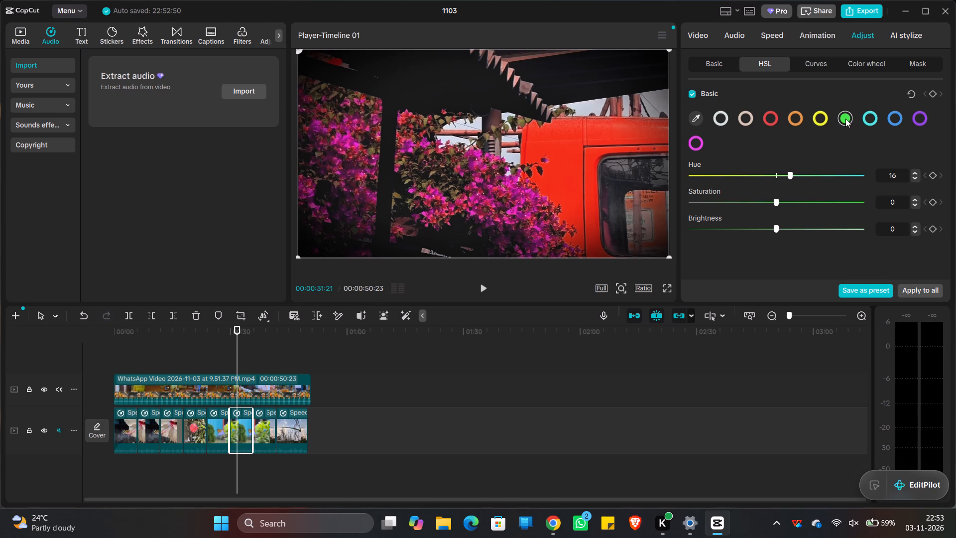
drag(789, 175, 832, 193)
drag(832, 193, 836, 182)
drag(777, 202, 833, 206)
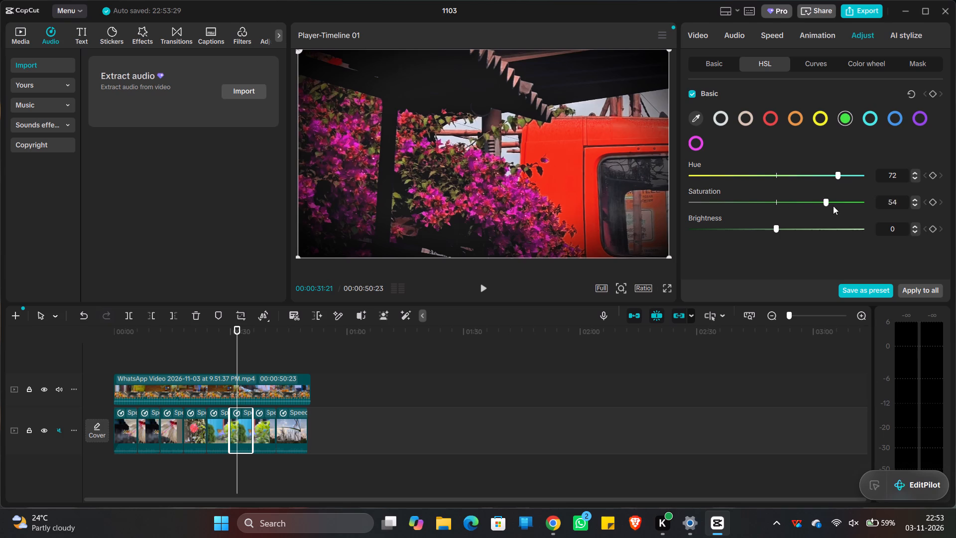
drag(833, 206, 805, 219)
drag(805, 219, 816, 219)
drag(816, 219, 819, 219)
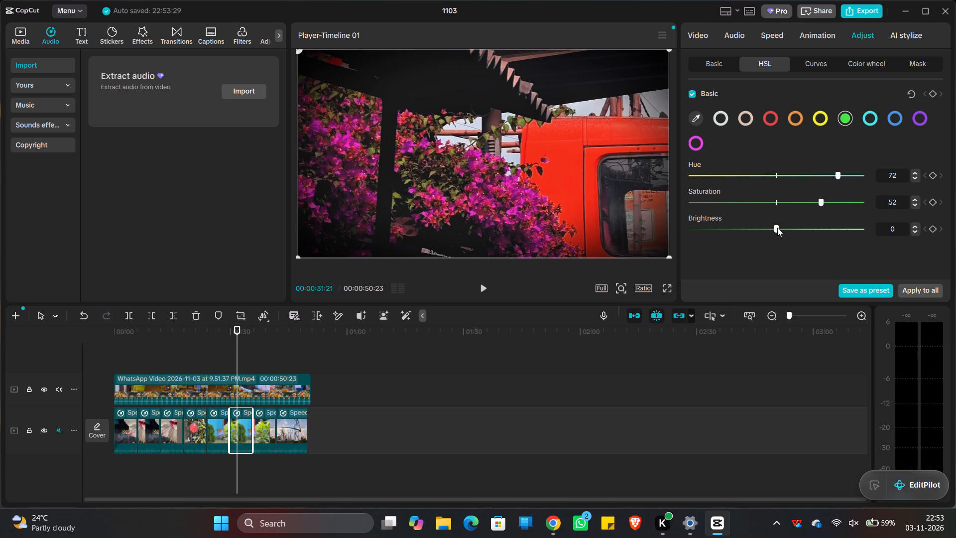
drag(777, 228, 811, 216)
drag(811, 216, 811, 217)
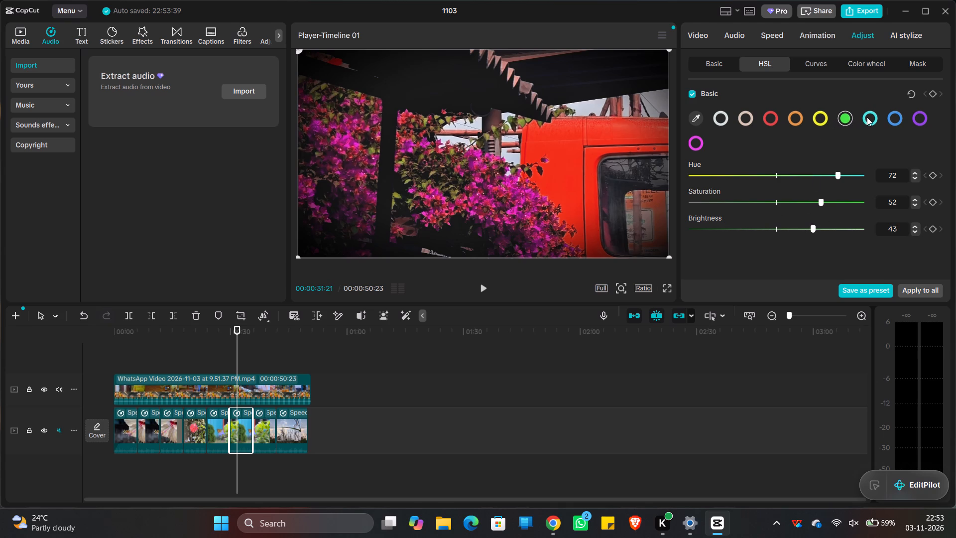
Shift the truck segment's HSL cyan range toward green with hue -68 and raise its saturation to 31.
click(867, 118)
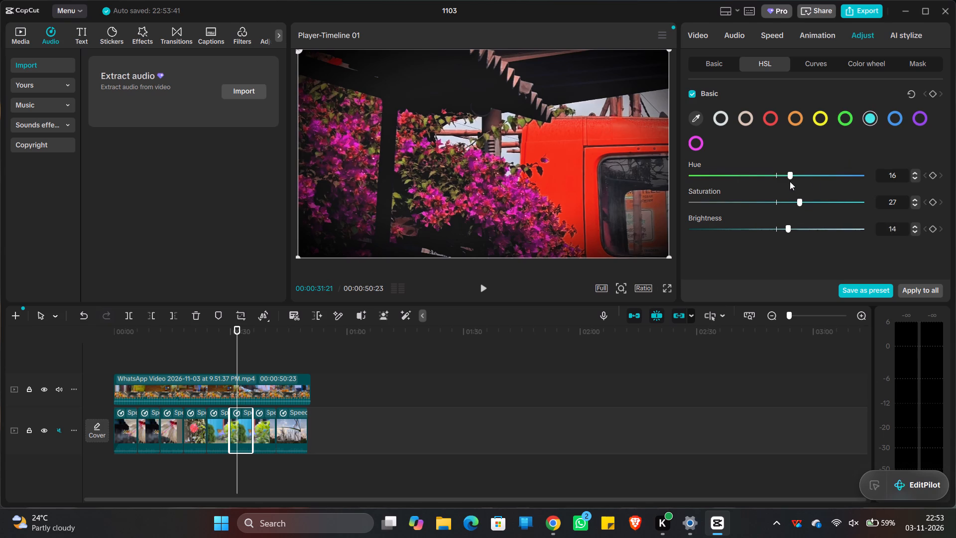
drag(789, 176, 689, 180)
drag(689, 180, 852, 185)
drag(852, 185, 715, 178)
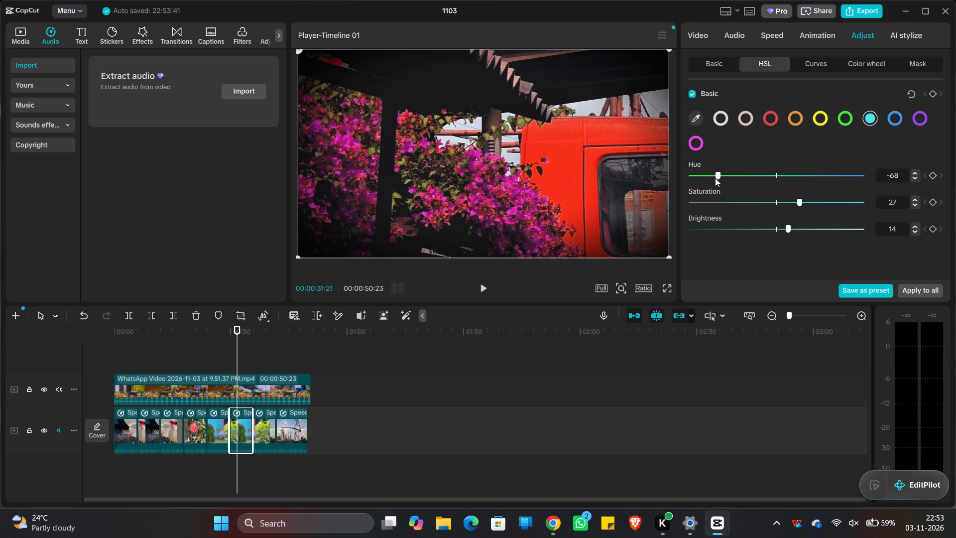
click(800, 204)
Shift the truck segment's HSL orange range toward yellow with hue 74, saturation 49 and brightness 23.
click(800, 120)
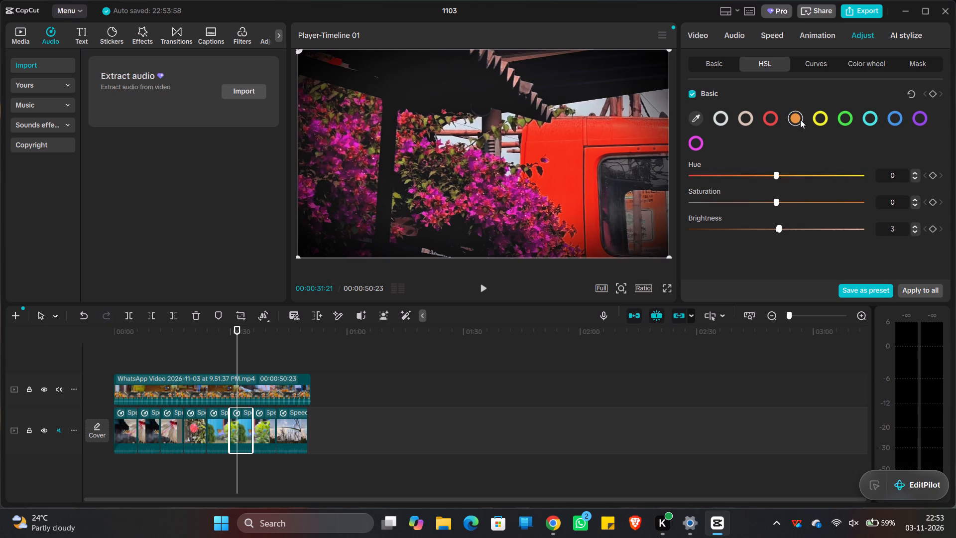
drag(776, 174, 717, 179)
drag(717, 179, 872, 177)
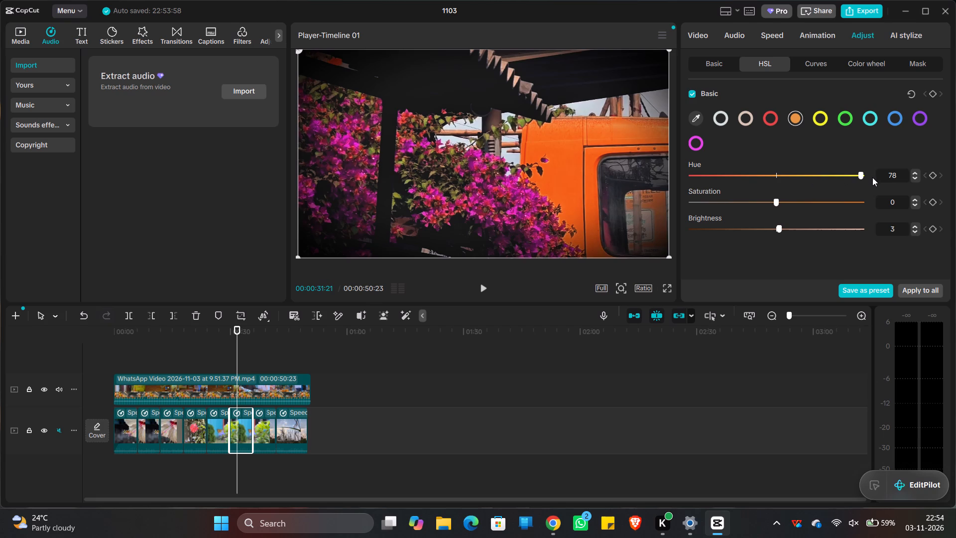
drag(872, 177, 838, 174)
drag(774, 201, 817, 205)
drag(817, 205, 799, 207)
drag(799, 207, 817, 208)
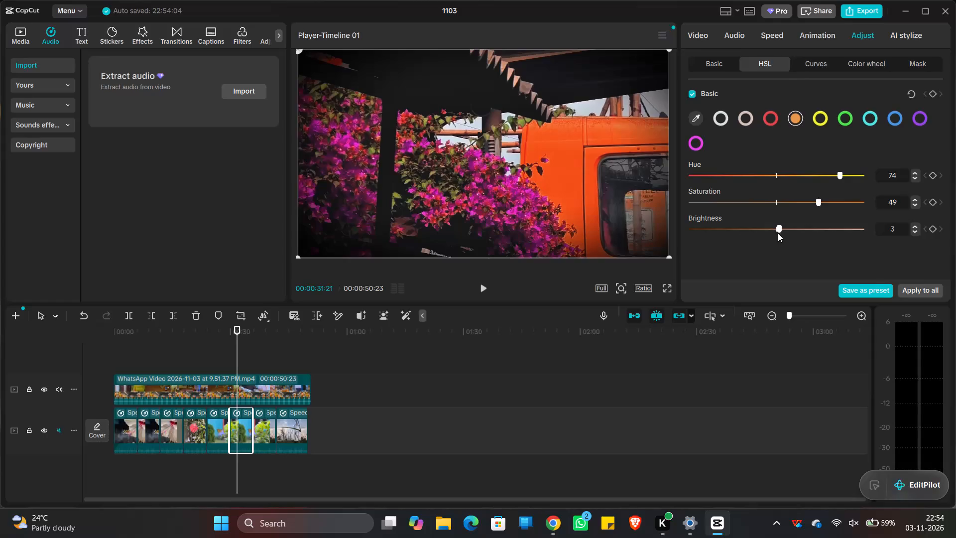
drag(778, 228, 797, 232)
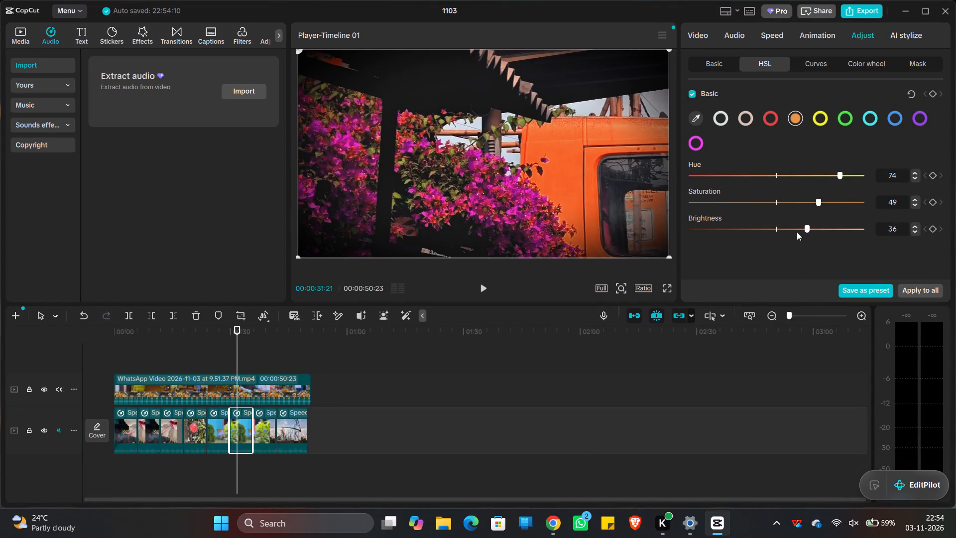
drag(797, 232, 794, 232)
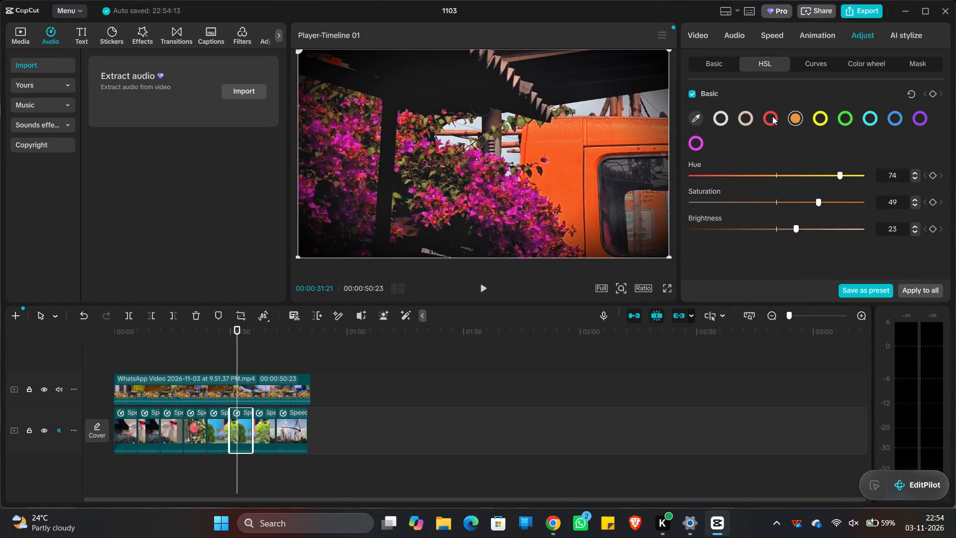
Shift the truck segment's HSL red range toward magenta with hue -47, saturation -17 and brightness -9.
click(772, 116)
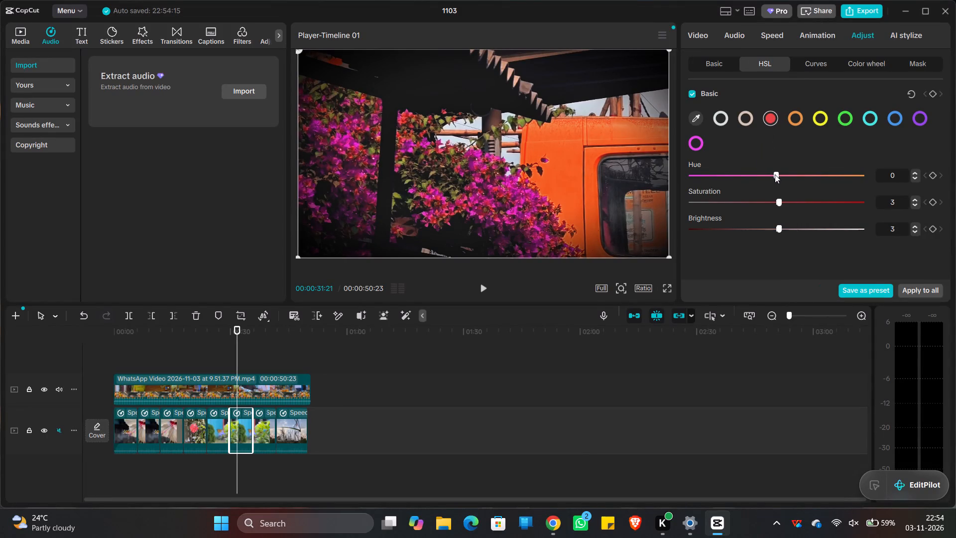
drag(775, 174, 721, 176)
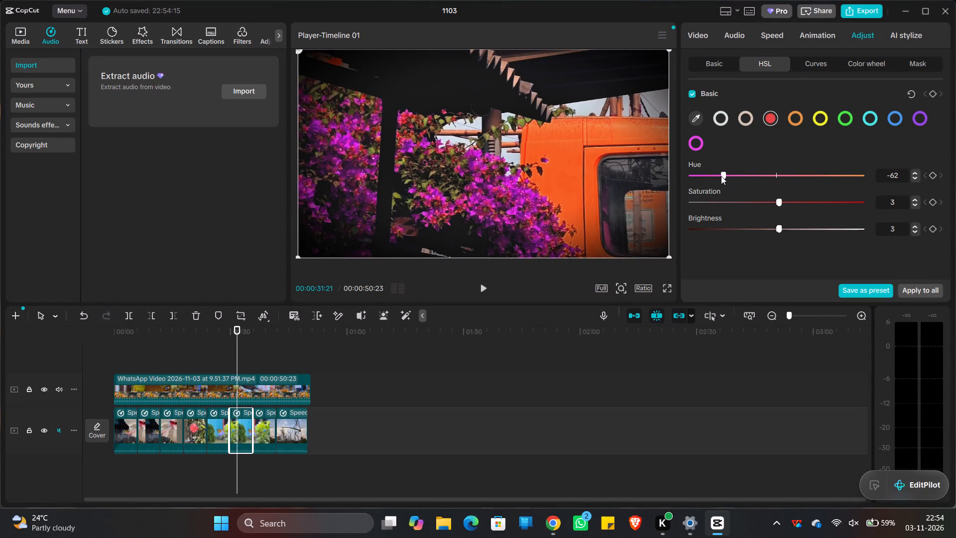
drag(721, 176, 733, 177)
drag(733, 177, 733, 178)
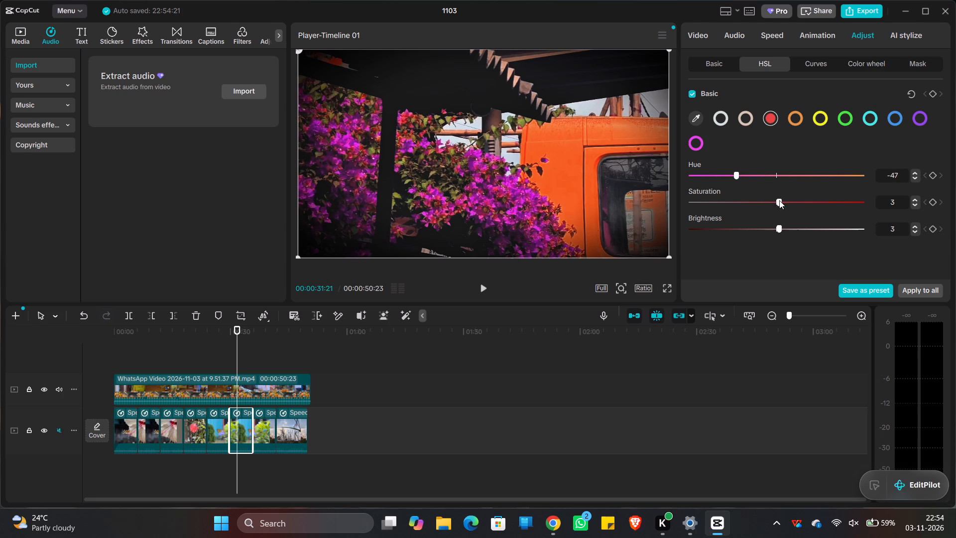
drag(779, 200, 770, 205)
drag(770, 205, 752, 197)
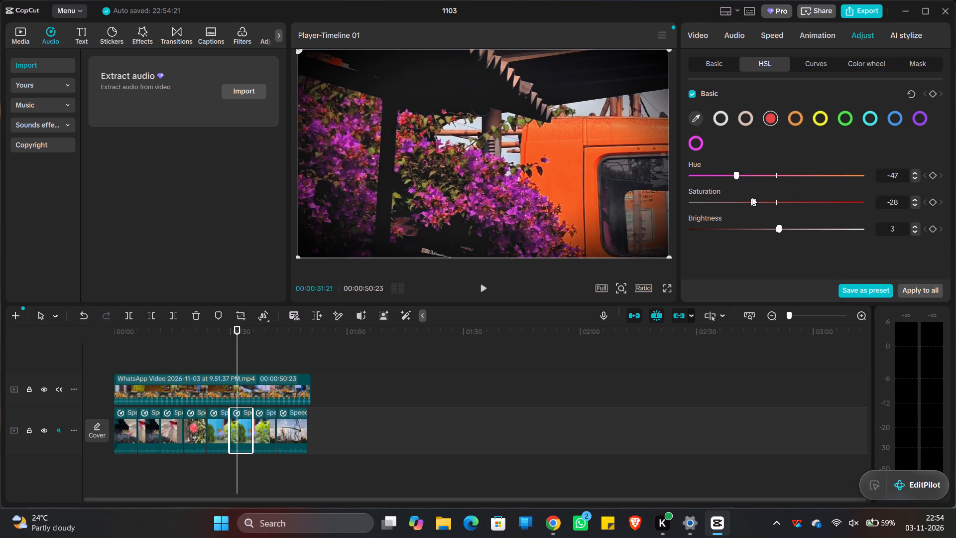
drag(752, 197, 759, 198)
drag(780, 228, 814, 232)
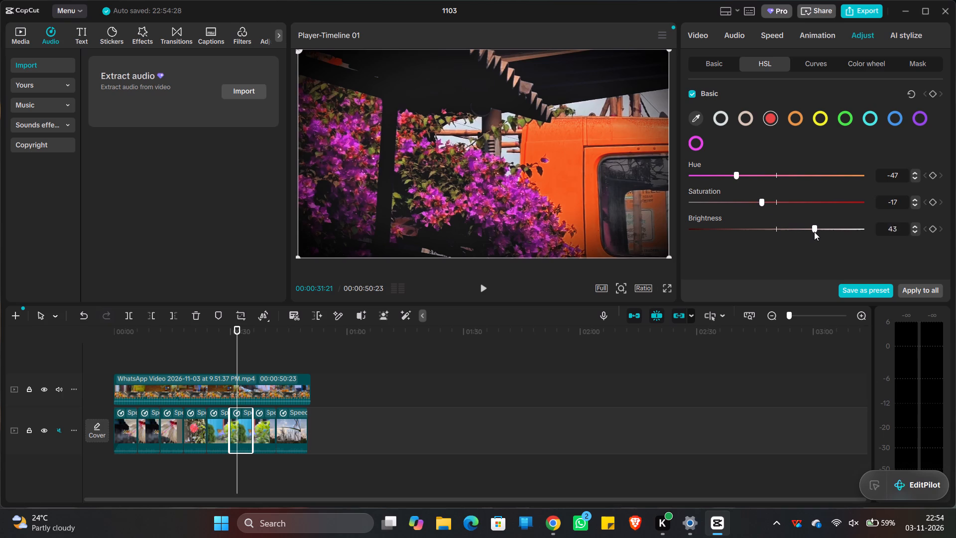
drag(814, 232, 758, 231)
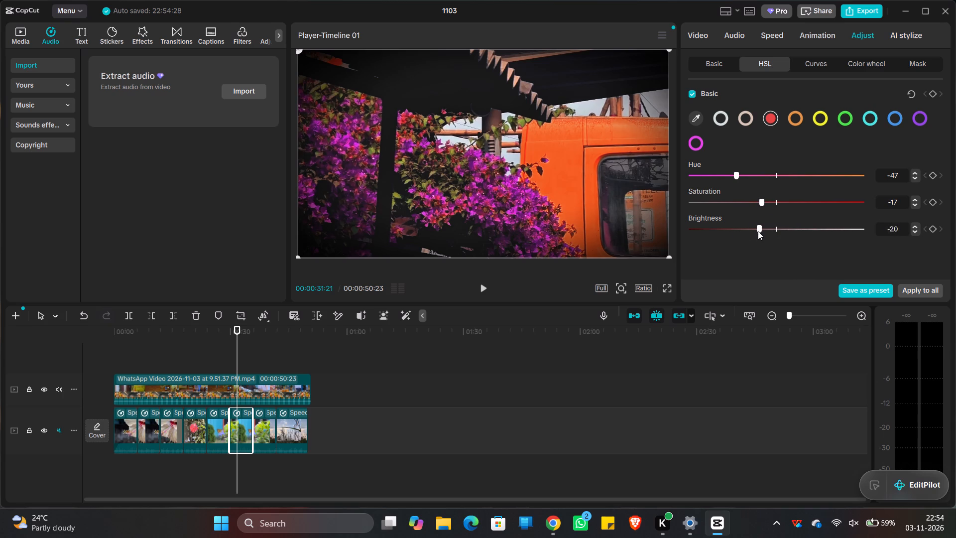
drag(758, 231, 756, 233)
drag(756, 233, 766, 234)
Set the truck segment's HSL beige skin-tone range to hue -33, saturation 67 and brightness -24, and play the segment back.
click(741, 119)
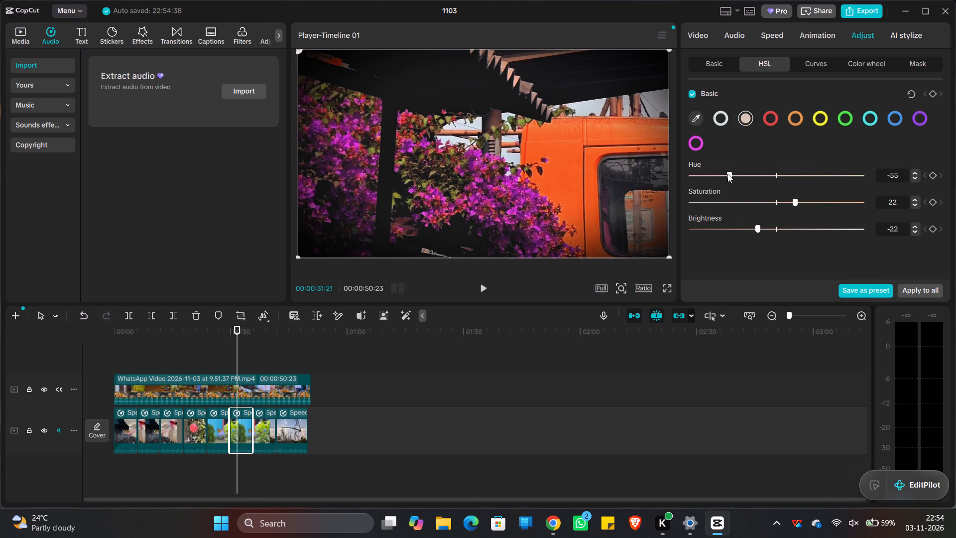
drag(727, 174, 748, 179)
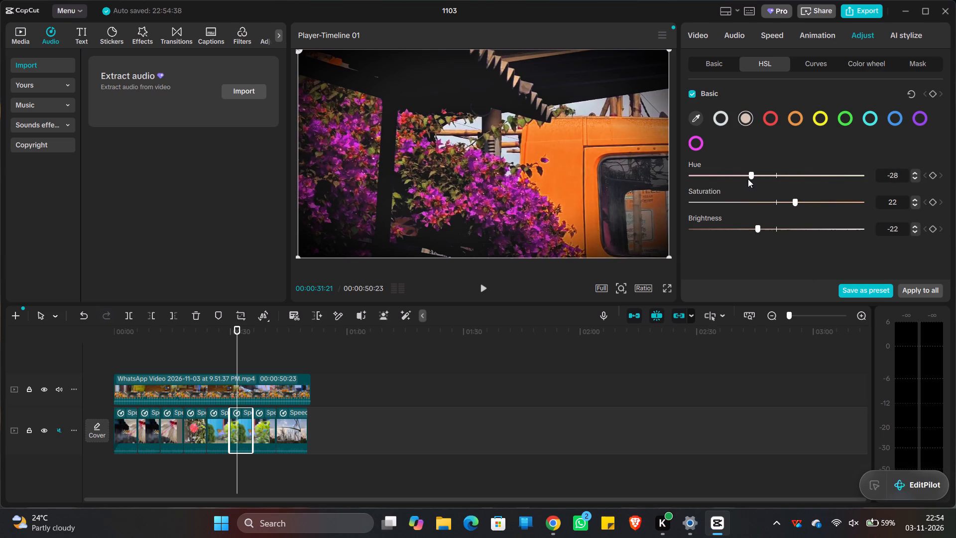
drag(748, 179, 751, 180)
drag(751, 180, 745, 180)
drag(793, 200, 830, 210)
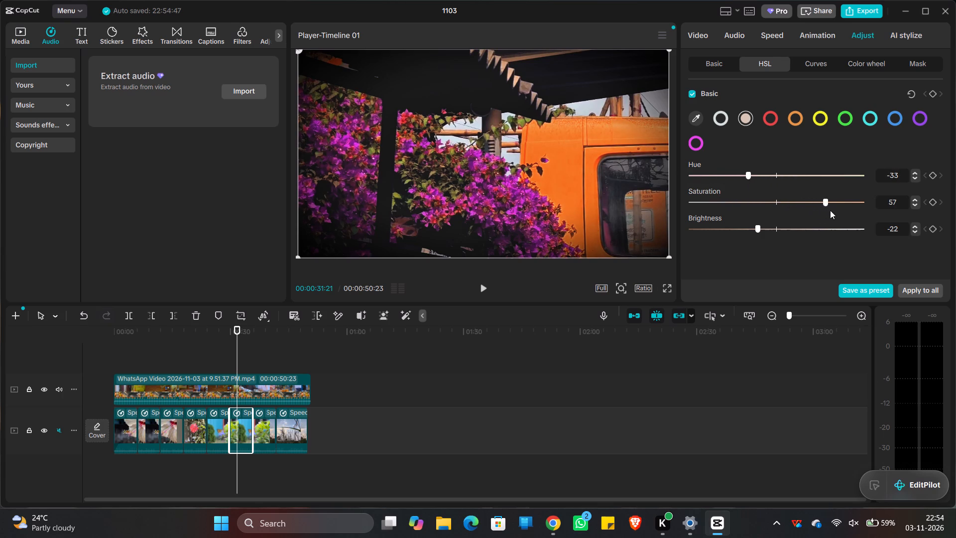
drag(830, 210, 832, 213)
drag(759, 225, 728, 233)
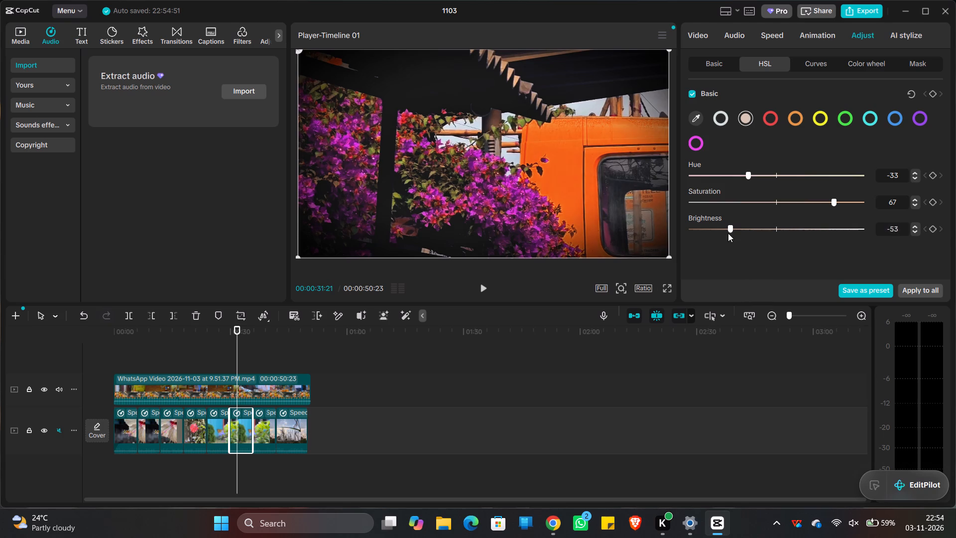
drag(728, 233, 753, 236)
click(482, 286)
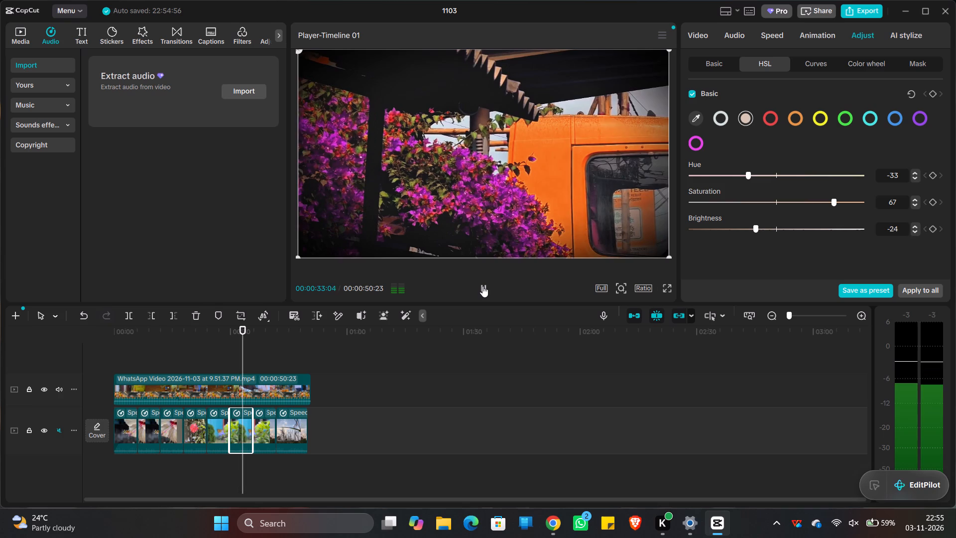
click(482, 286)
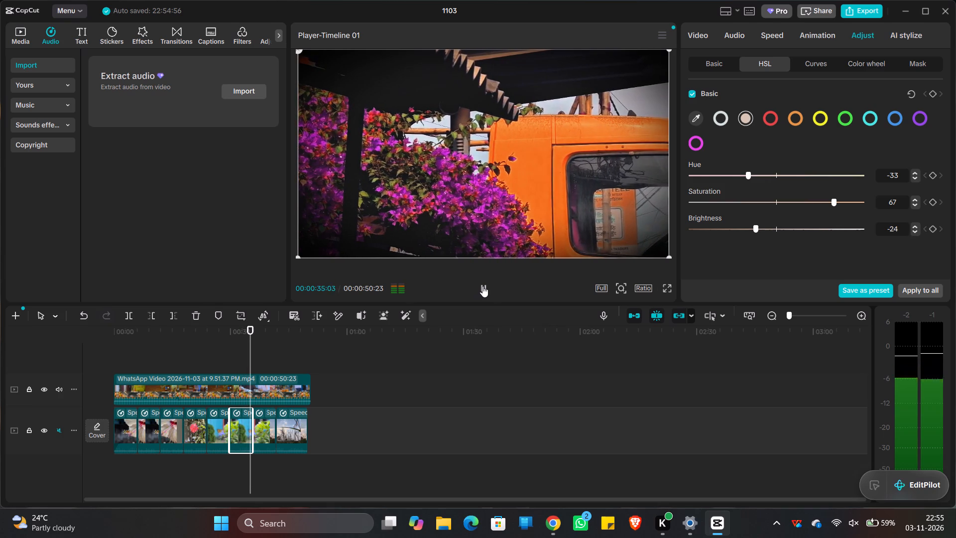
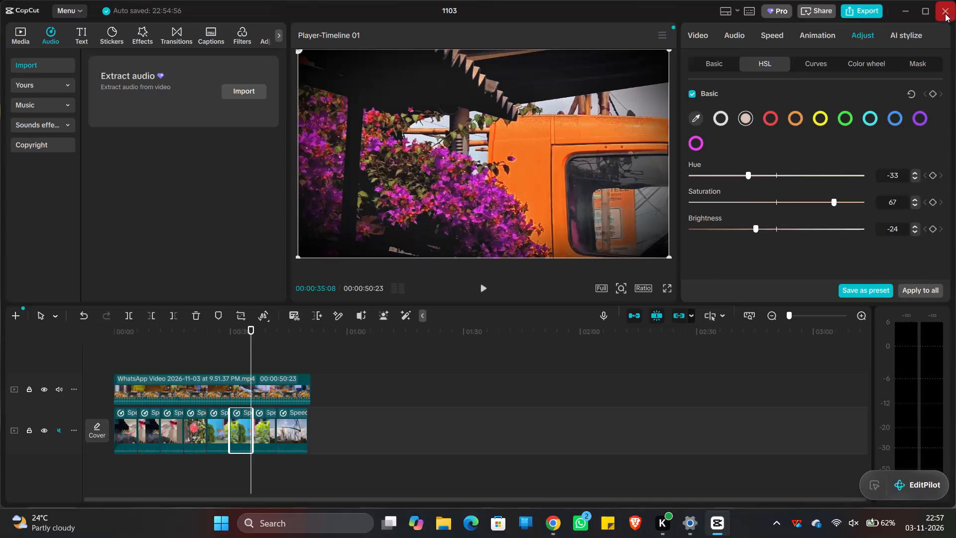
Close the 1103 project's editing window.
click(945, 13)
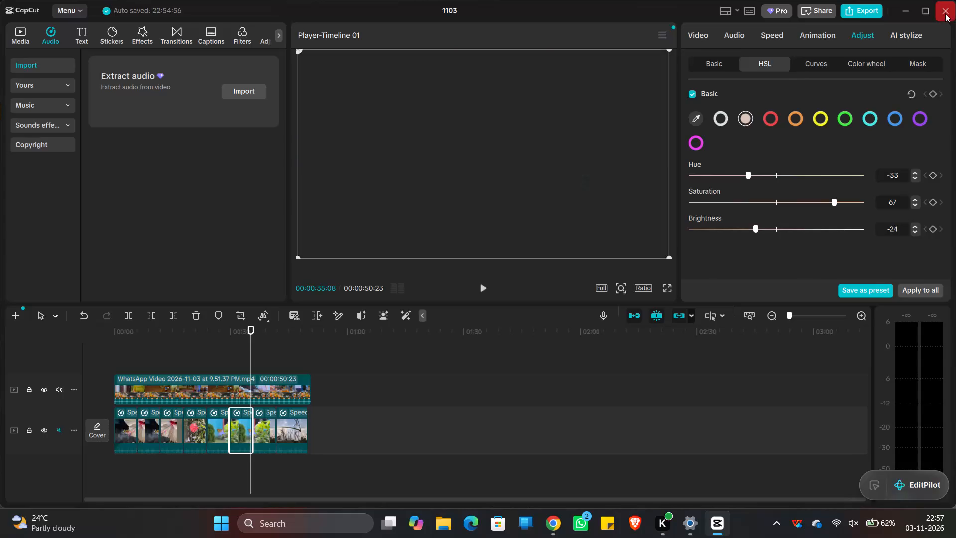